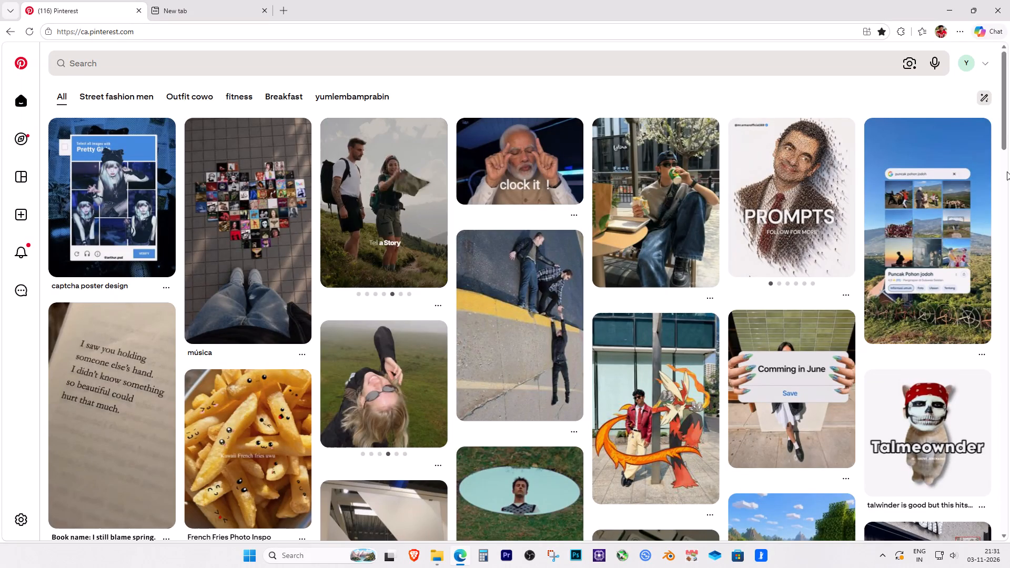
Browse the Pinterest home feed for creative photo-editing and composition ideas.
scroll(1007, 171, down, 3)
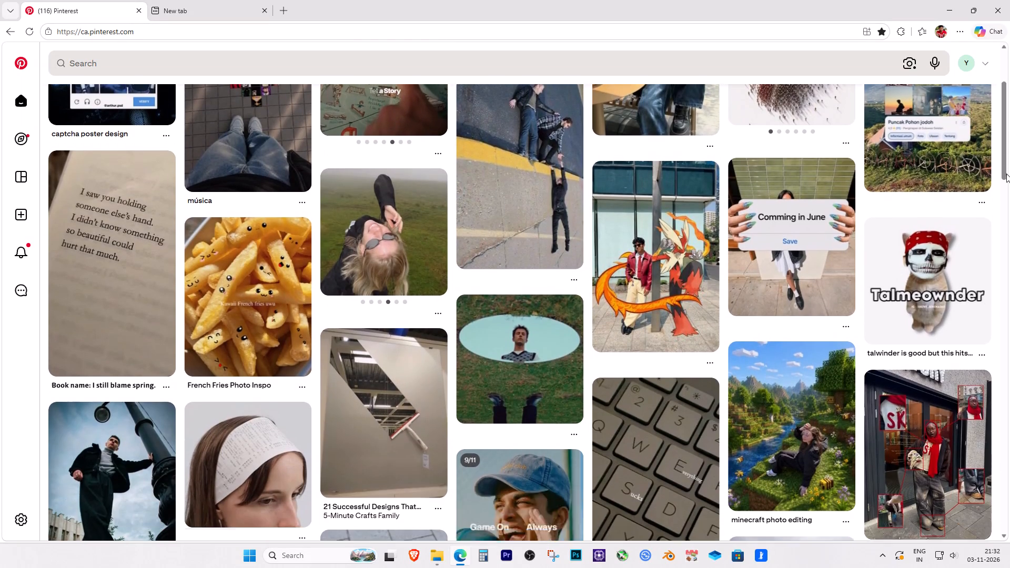
scroll(1006, 174, down, 2)
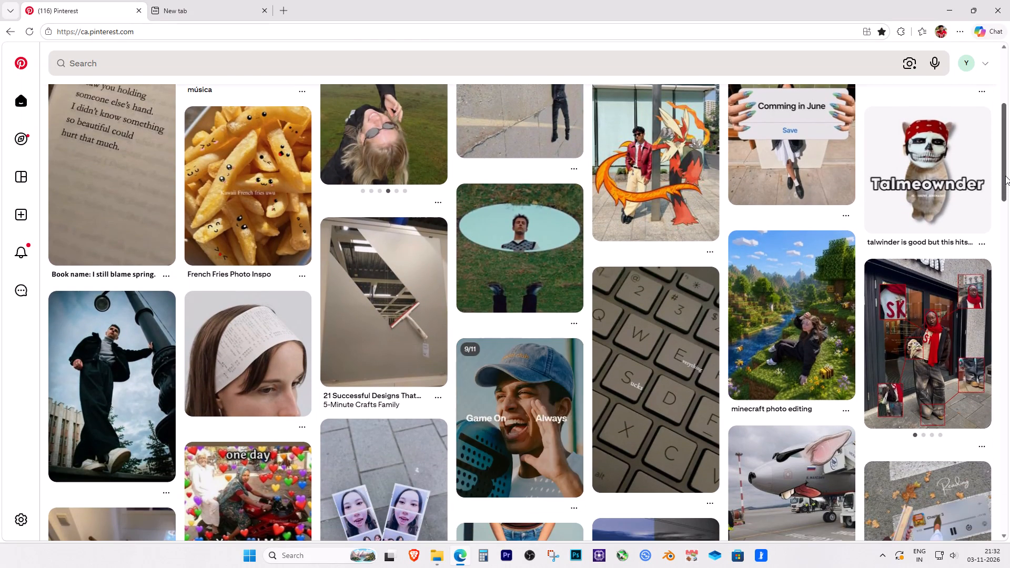
scroll(1005, 177, down, 2)
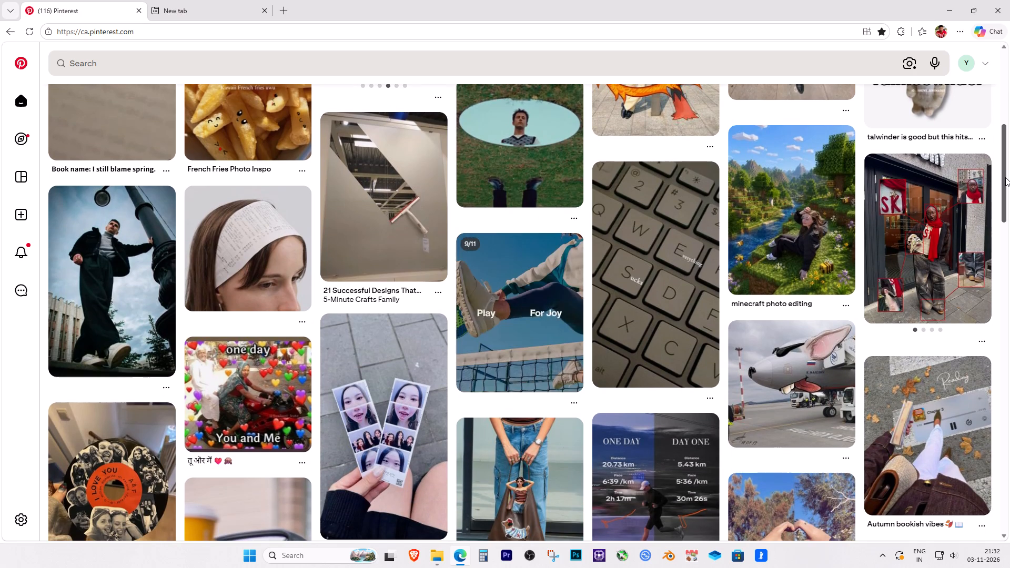
scroll(1005, 177, down, 3)
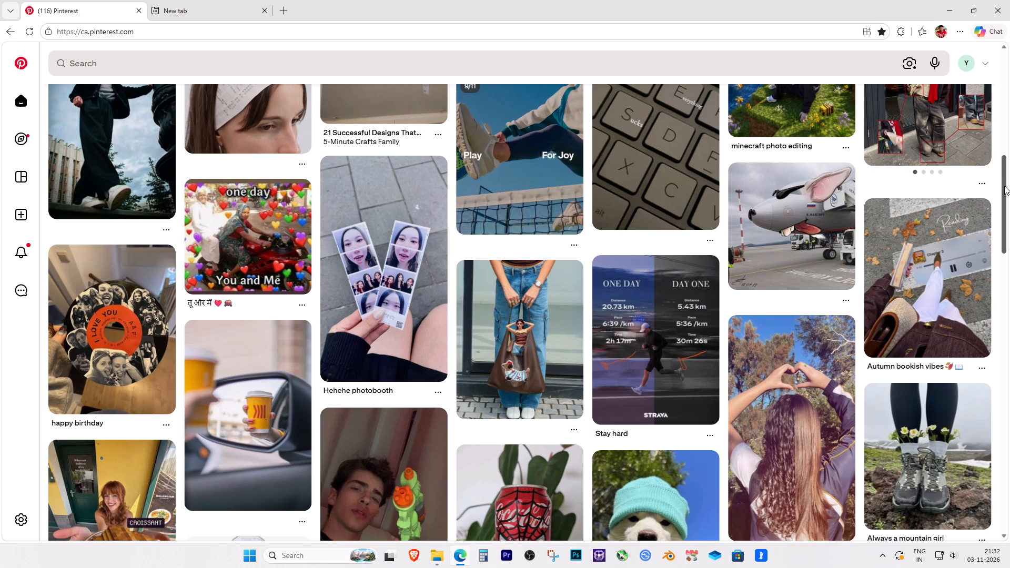
scroll(998, 228, down, 2)
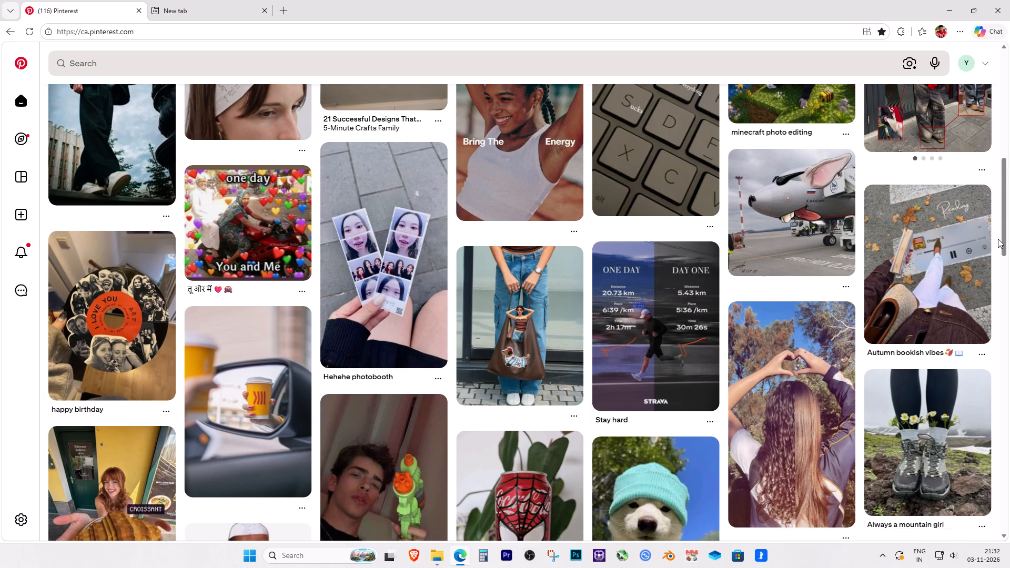
scroll(998, 239, down, 3)
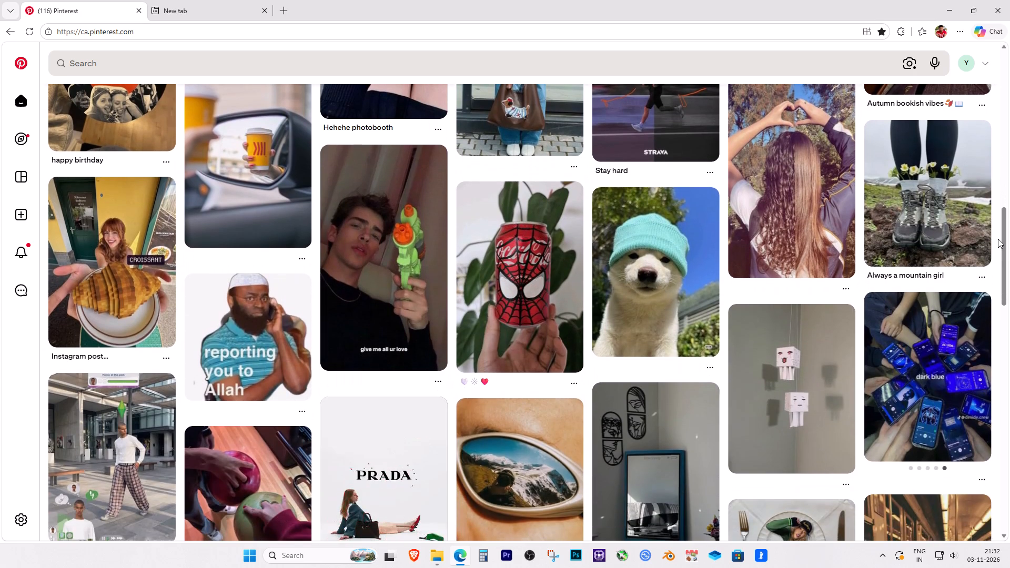
scroll(998, 239, down, 2)
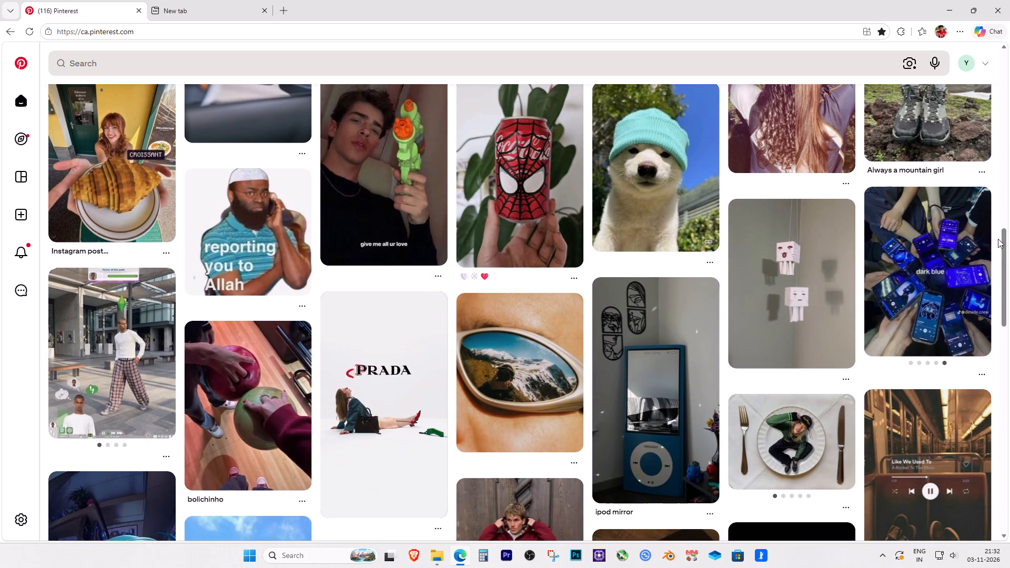
scroll(998, 239, down, 2)
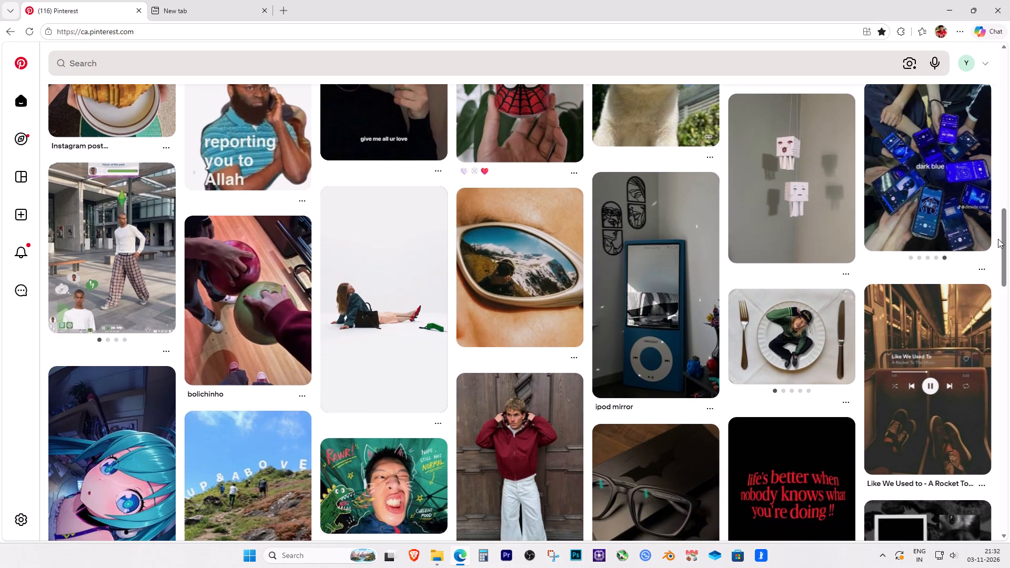
scroll(998, 239, down, 2)
scroll(998, 239, up, 1)
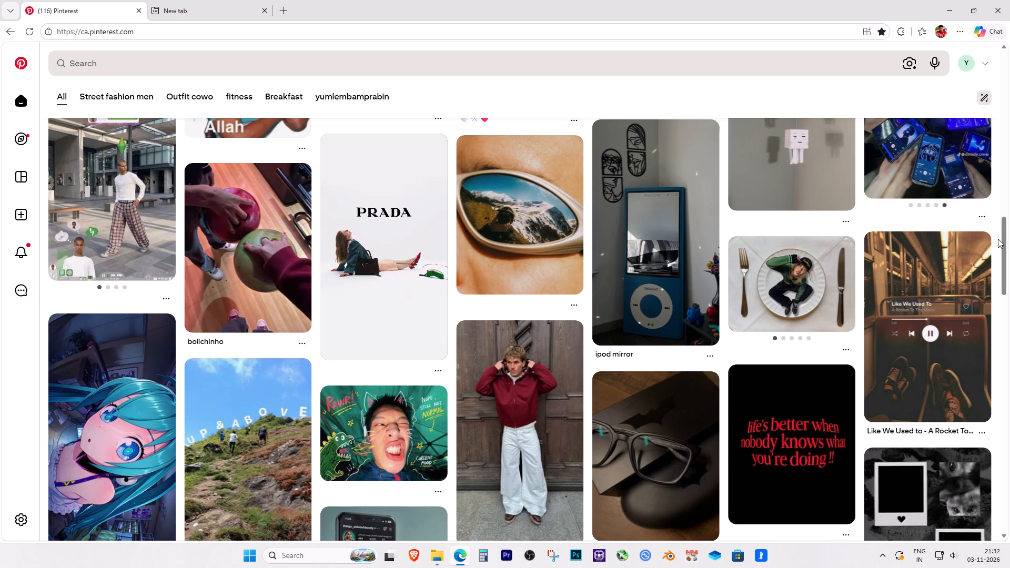
scroll(998, 239, down, 3)
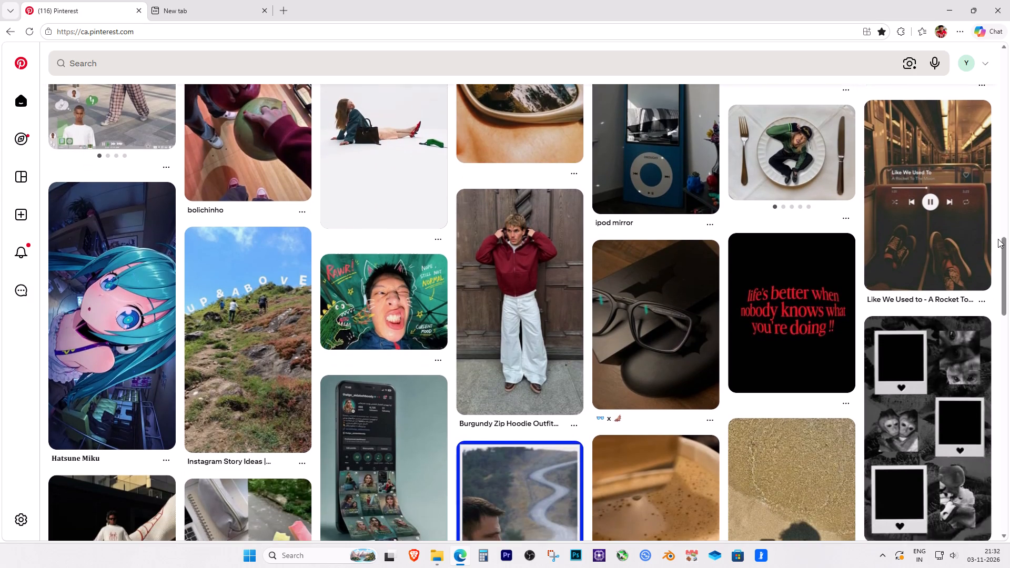
scroll(998, 239, down, 2)
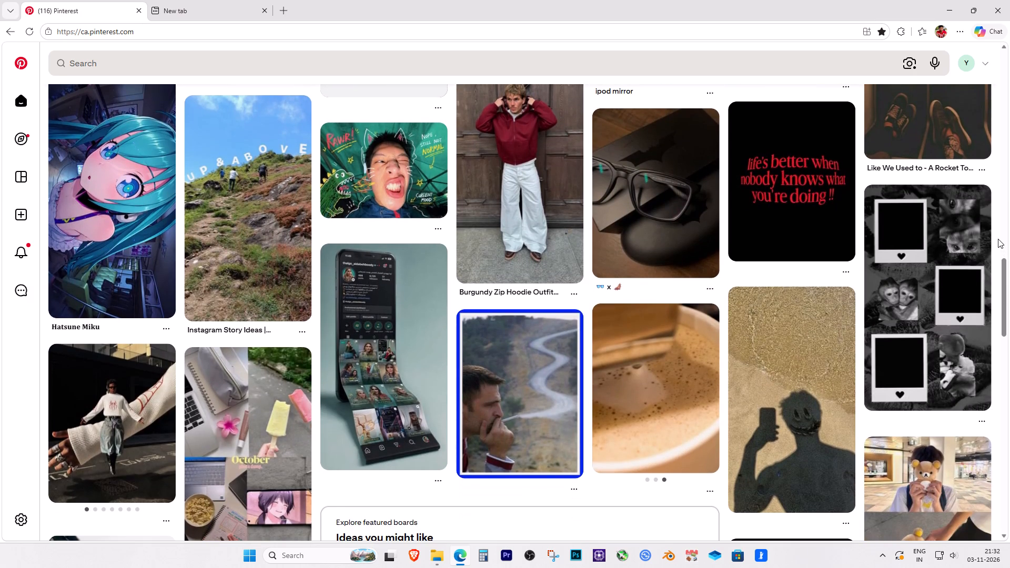
scroll(998, 239, down, 3)
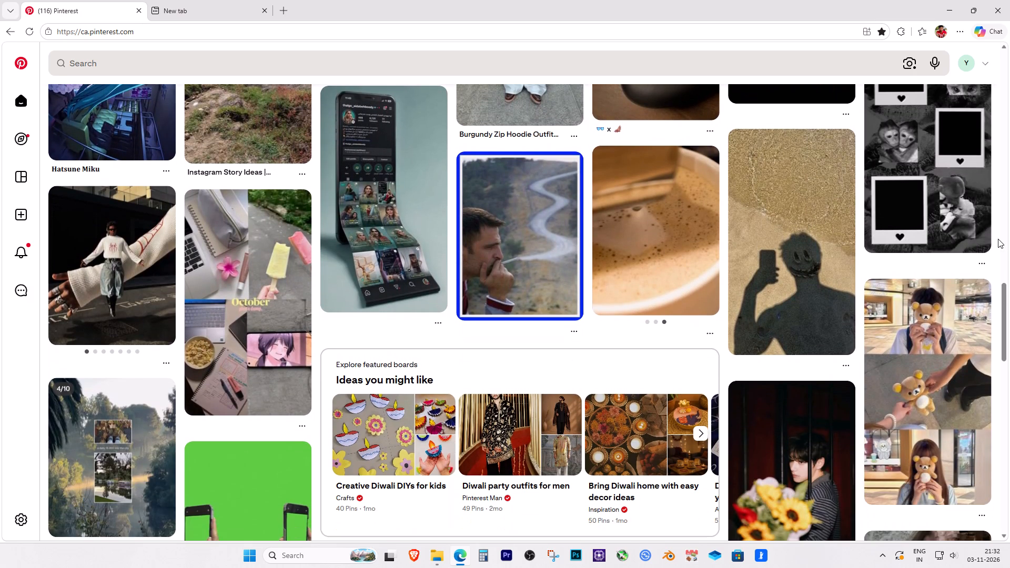
scroll(998, 239, down, 1)
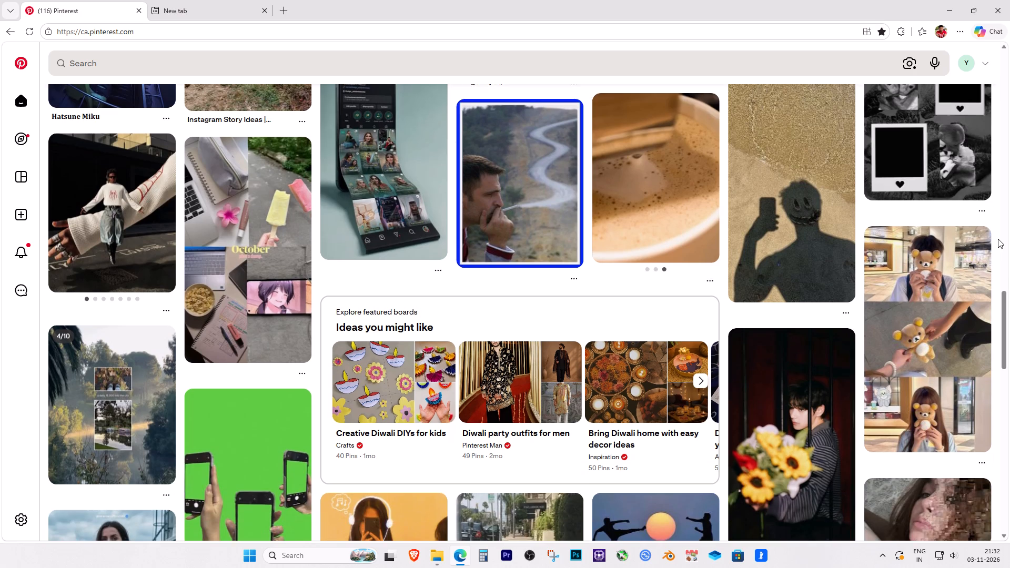
scroll(998, 239, down, 3)
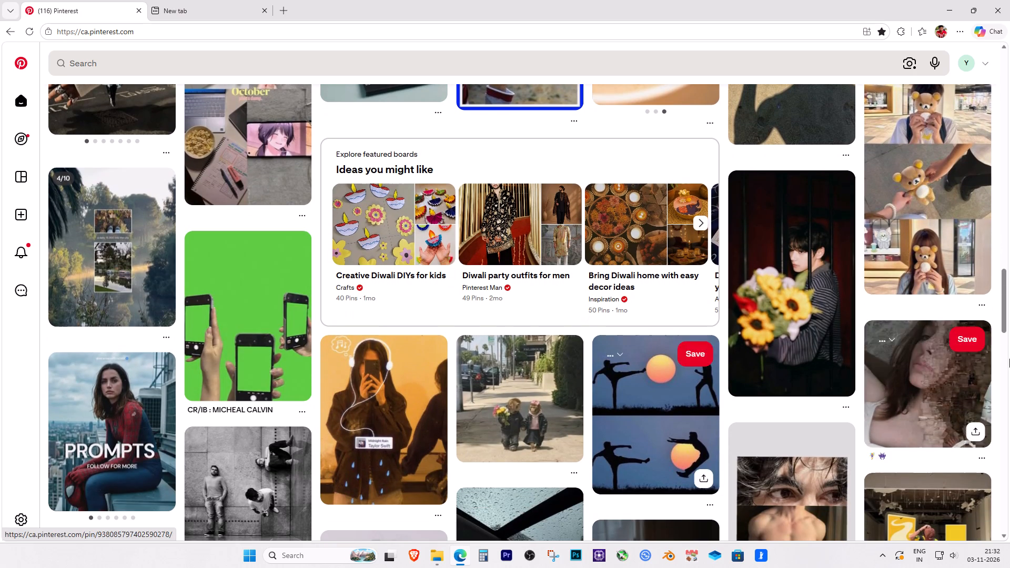
scroll(1006, 359, down, 2)
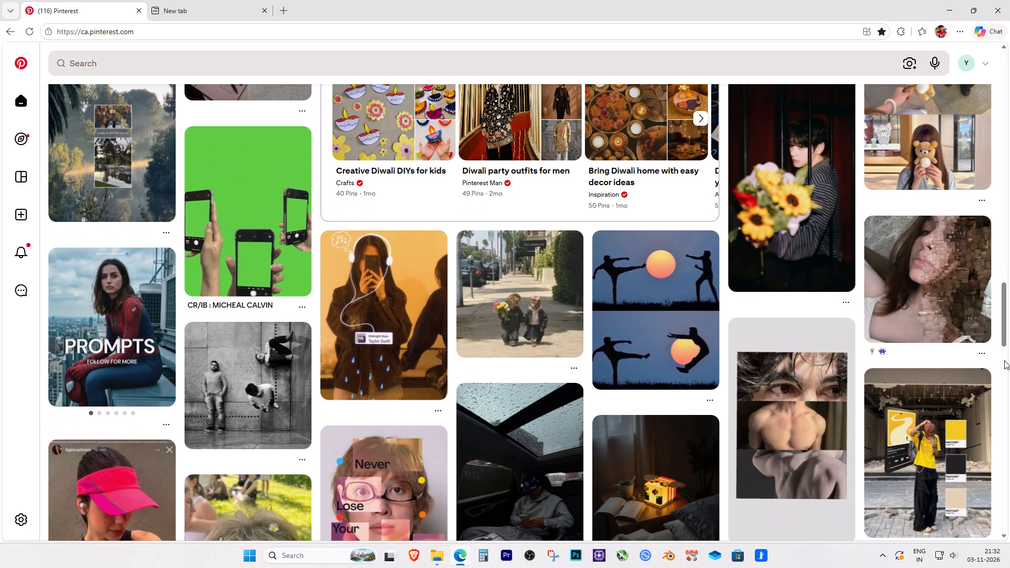
scroll(1002, 362, down, 1)
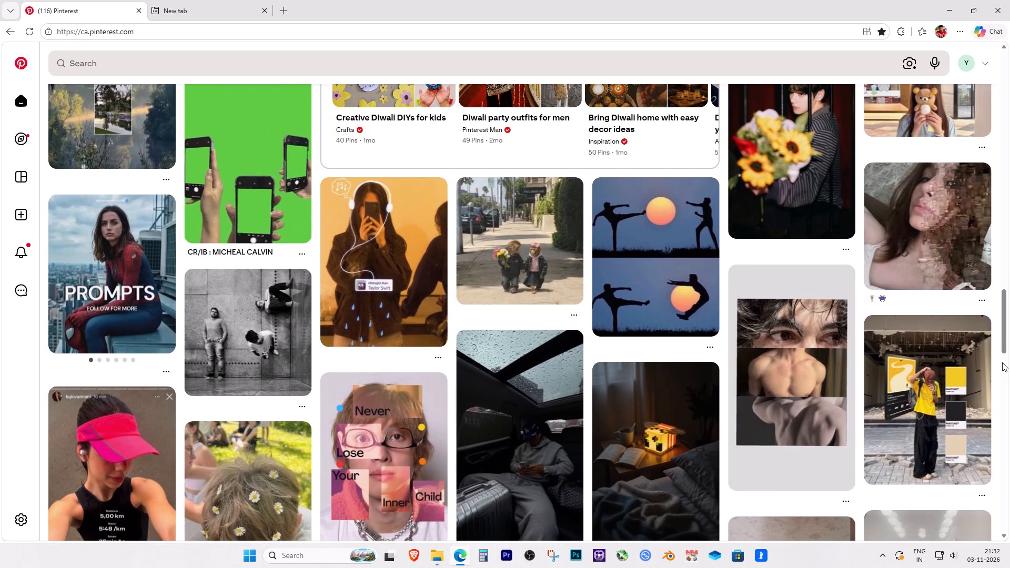
scroll(1002, 362, down, 1)
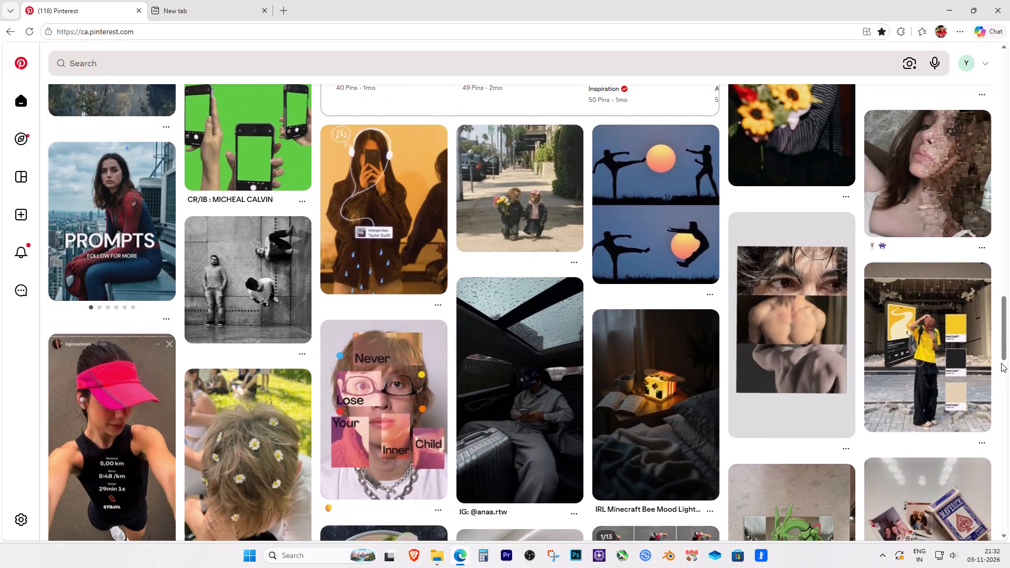
scroll(1000, 364, down, 1)
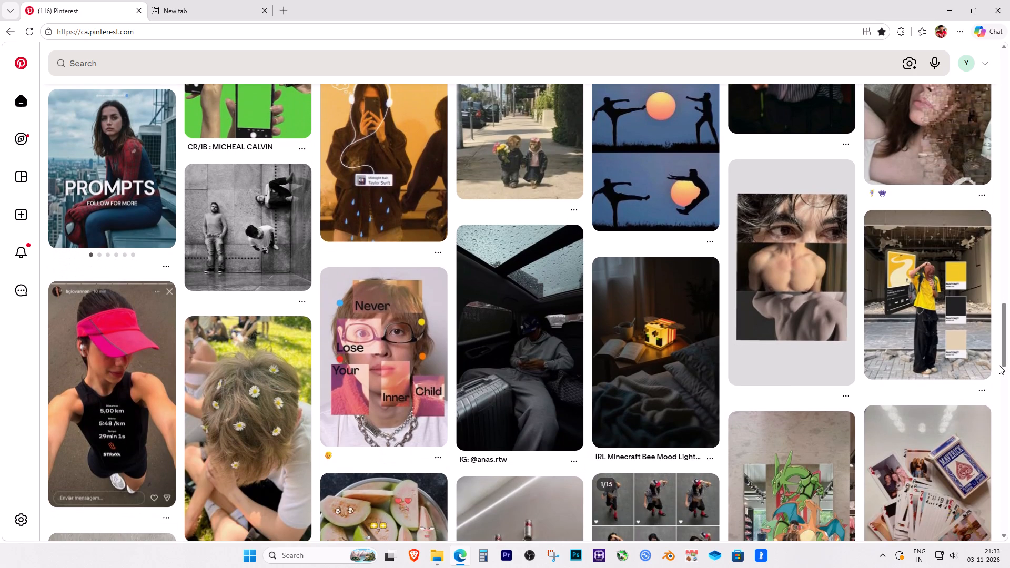
scroll(999, 362, down, 4)
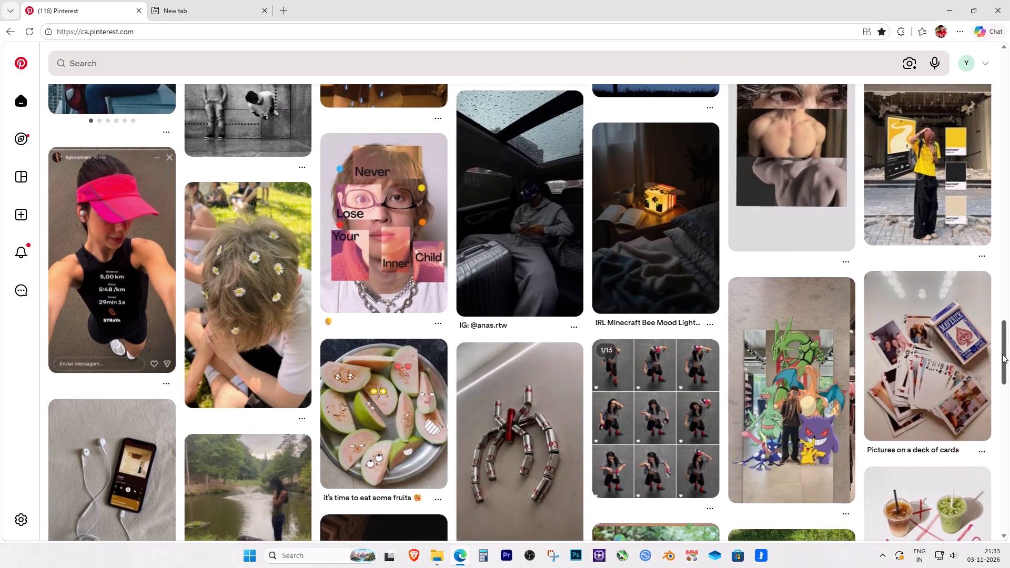
scroll(999, 340, down, 2)
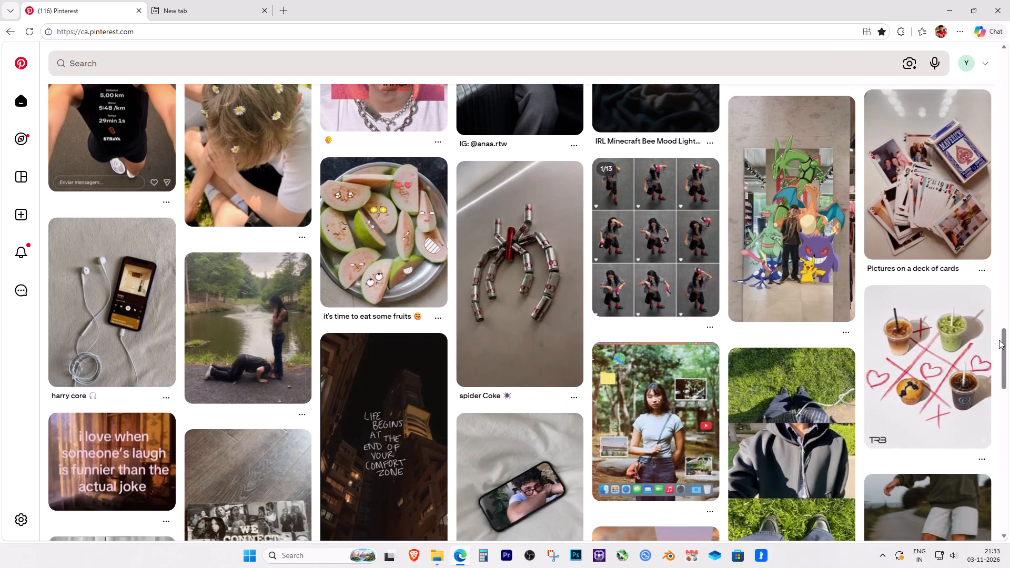
scroll(999, 340, down, 5)
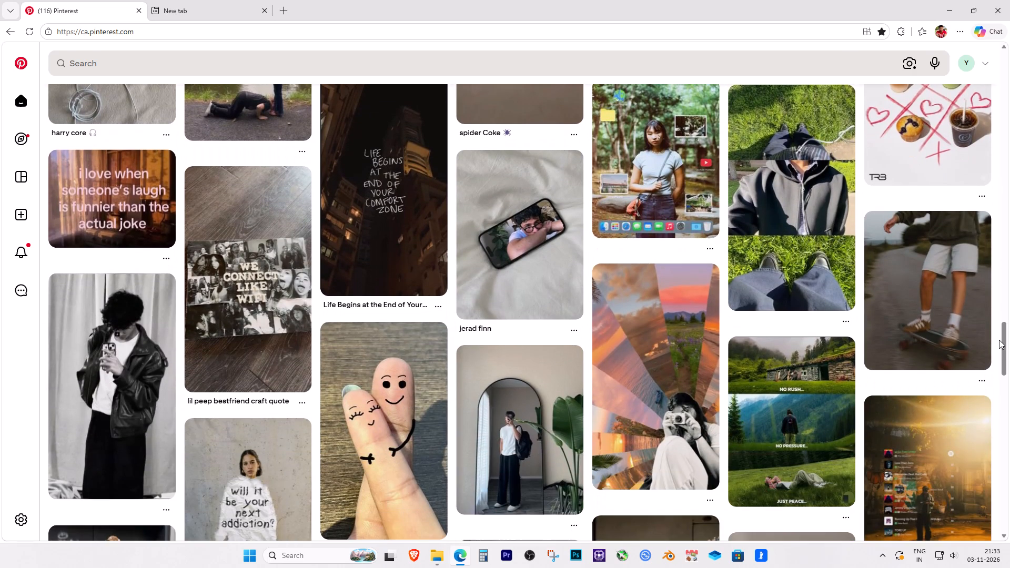
scroll(999, 340, down, 2)
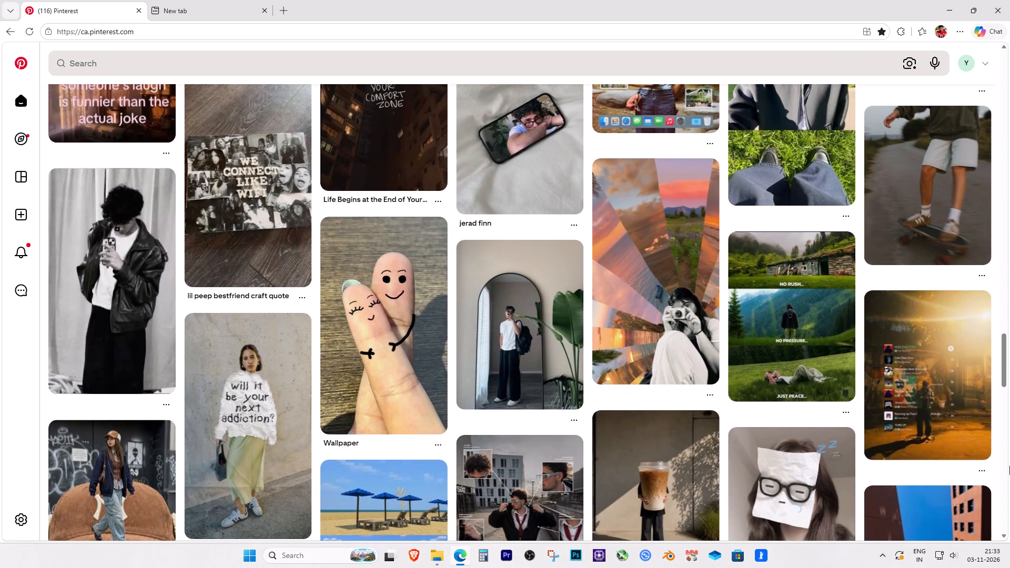
scroll(650, 455, down, 2)
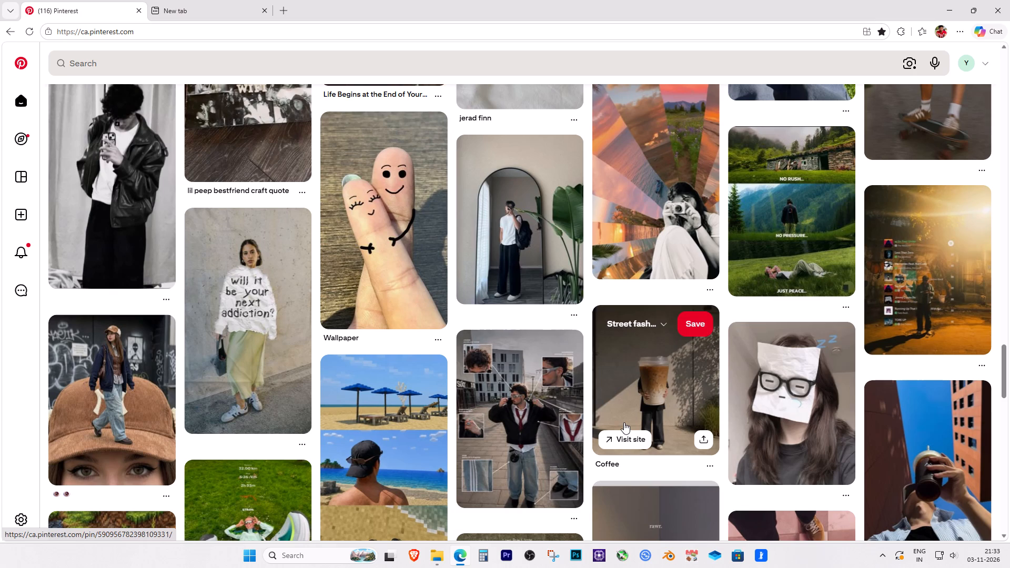
Search the web for "stock image people" in the empty browser tab and show the image results.
click(236, 4)
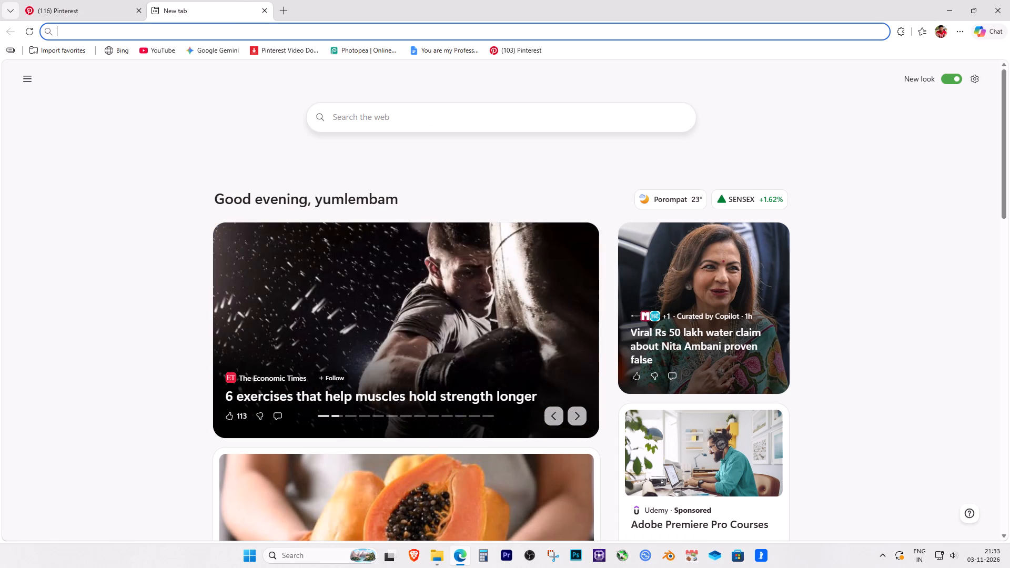
text(sotck)
key(BackSpace)
key(BackSpace)
key(BackSpace)
key(BackSpace)
text(tock)
key(space)
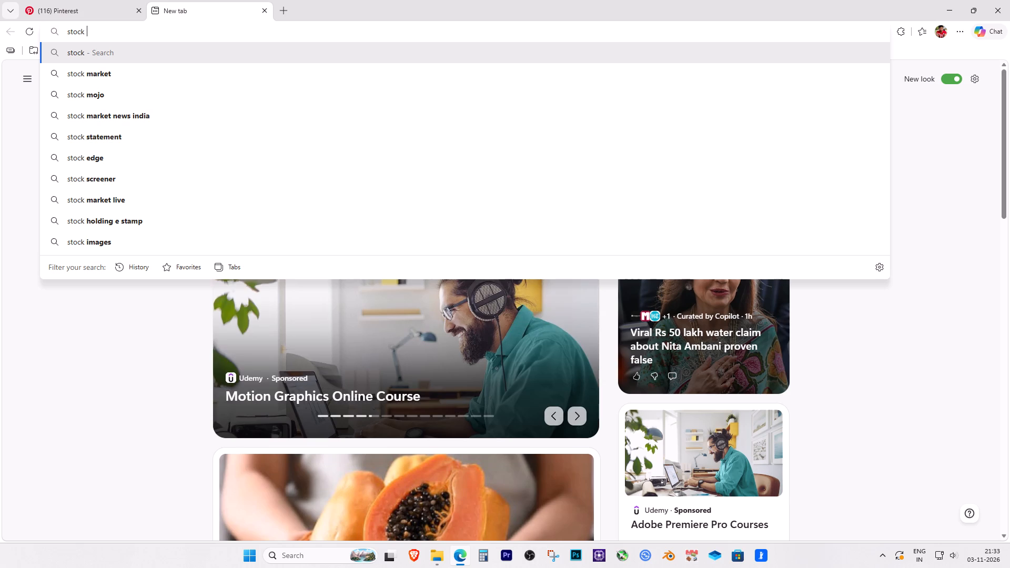
text(om)
key(BackSpace)
key(BackSpace)
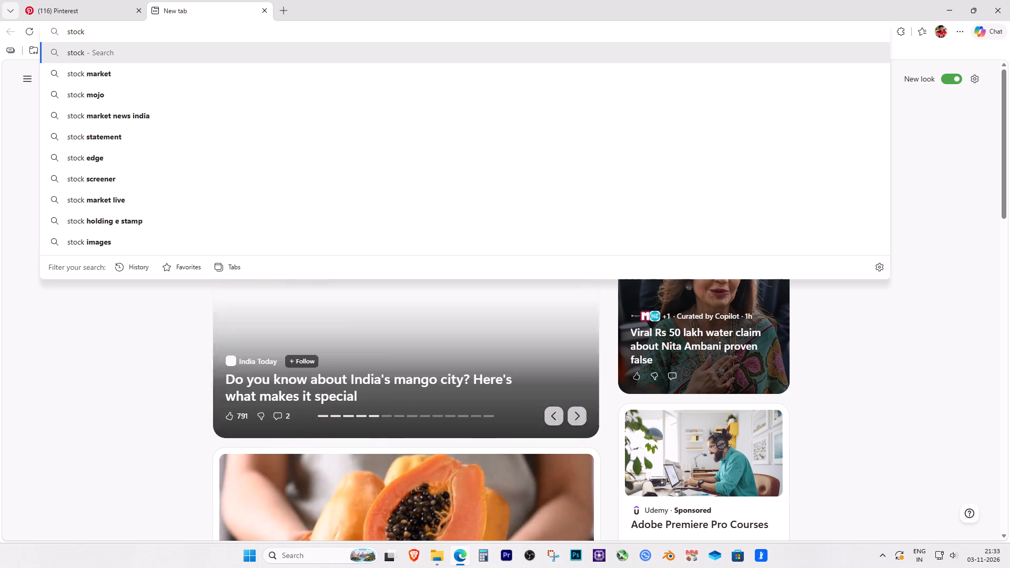
text(image peo)
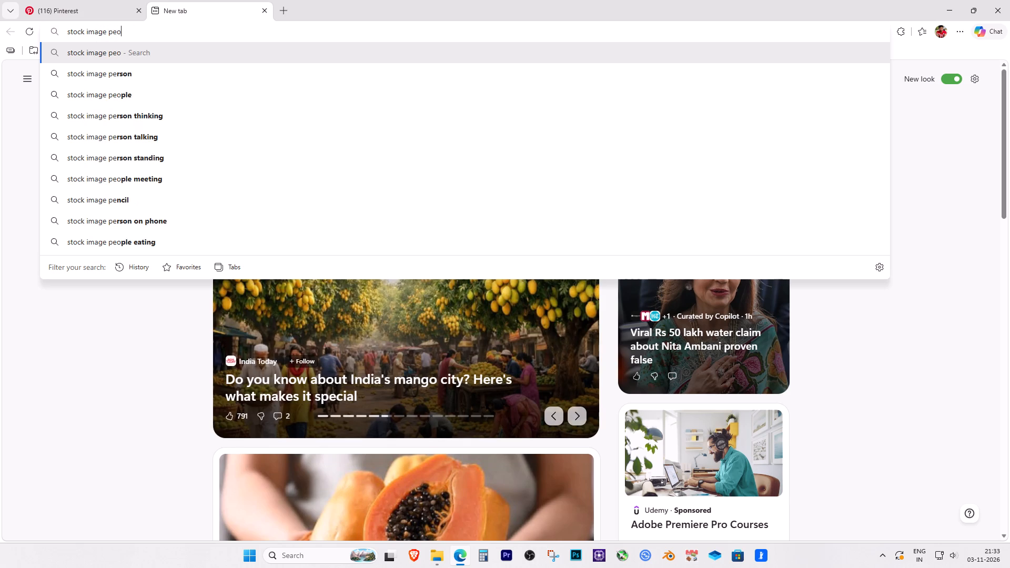
text(ple)
key(Return)
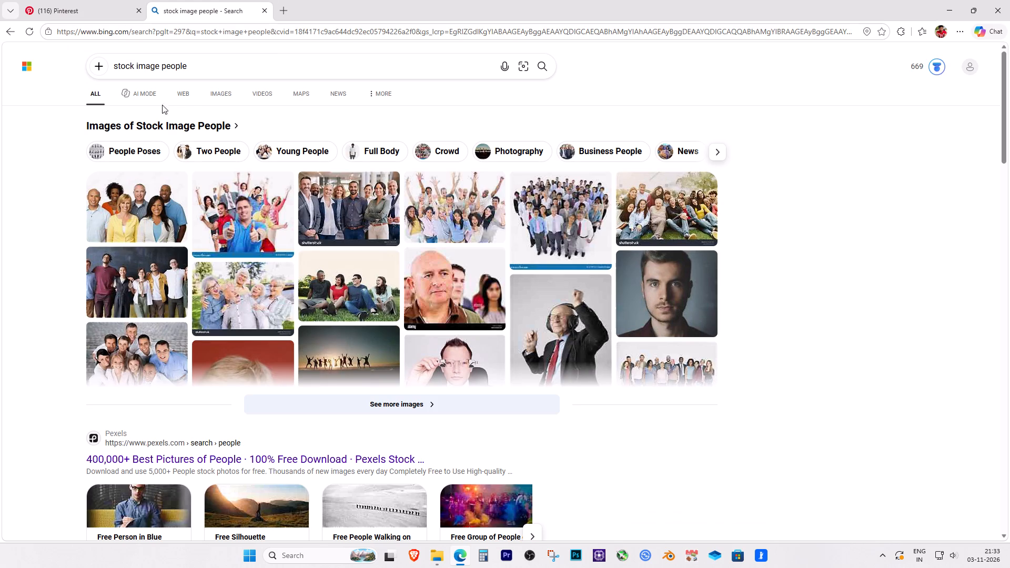
click(218, 94)
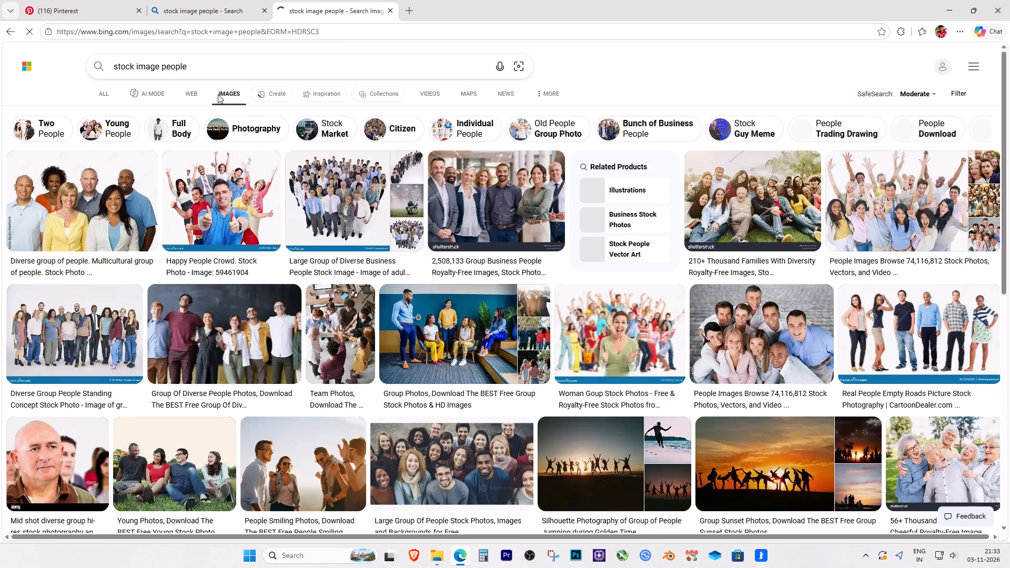
Change the image search to "stock image standing", trying the plain "stock image" query first.
click(194, 60)
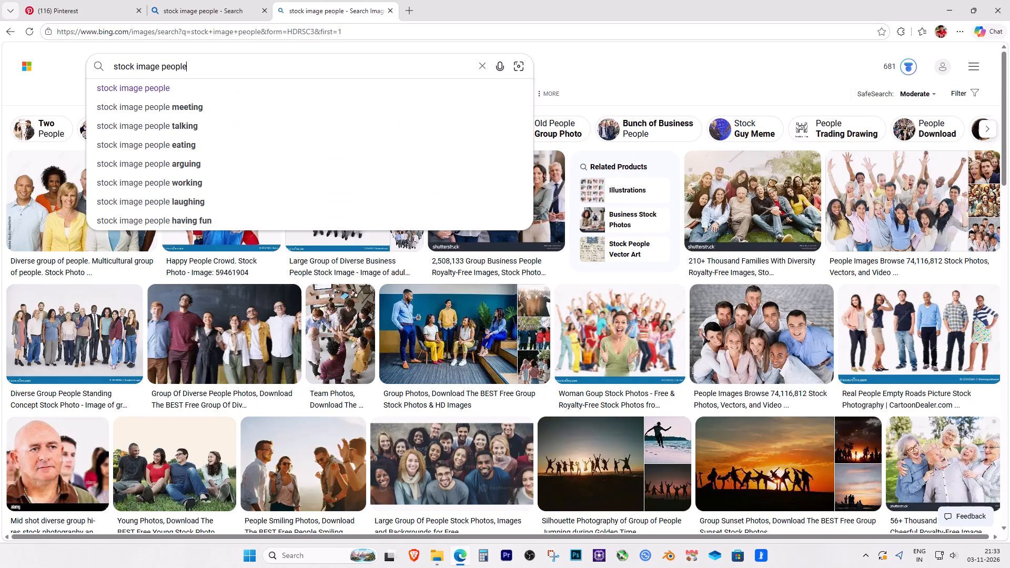
key(BackSpace)
key(BackSpace)
key(BackSpace)
key(BackSpace)
key(BackSpace)
key(BackSpace)
key(Return)
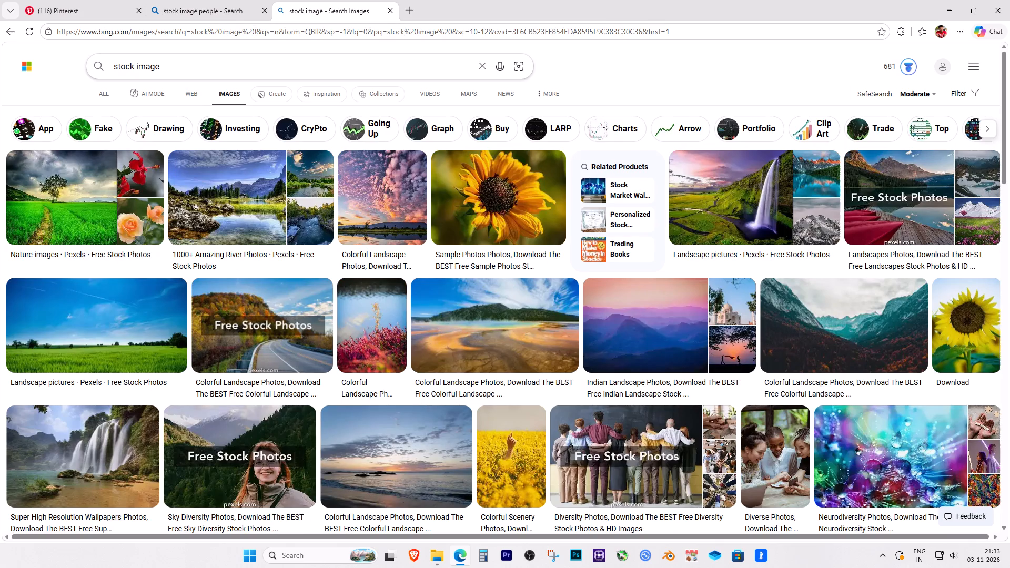
click(196, 63)
text(standing)
key(Return)
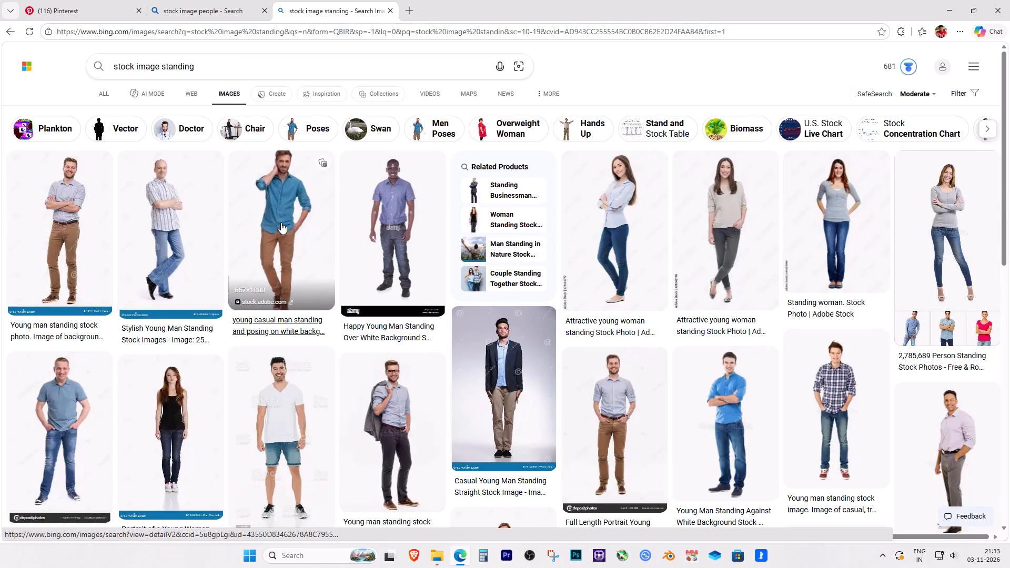
Open the large preview of the young casual man in a blue shirt and brown trousers posing on white.
click(281, 222)
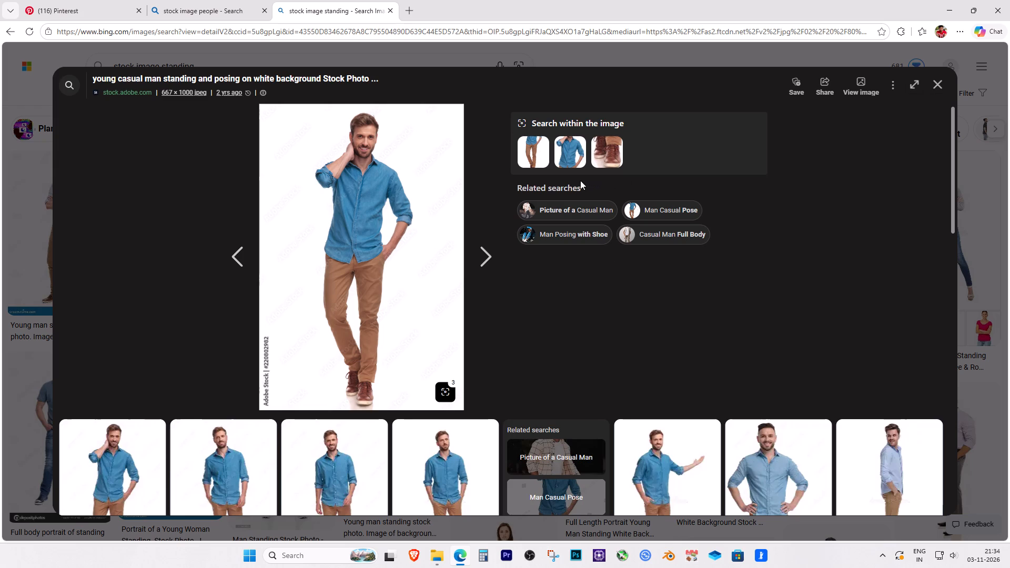
key(Print)
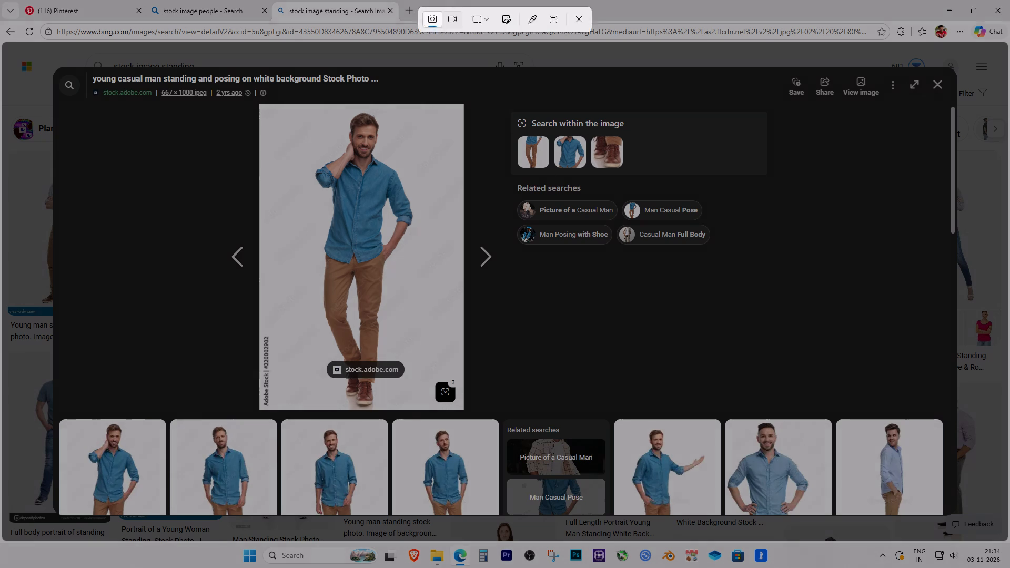
click(581, 19)
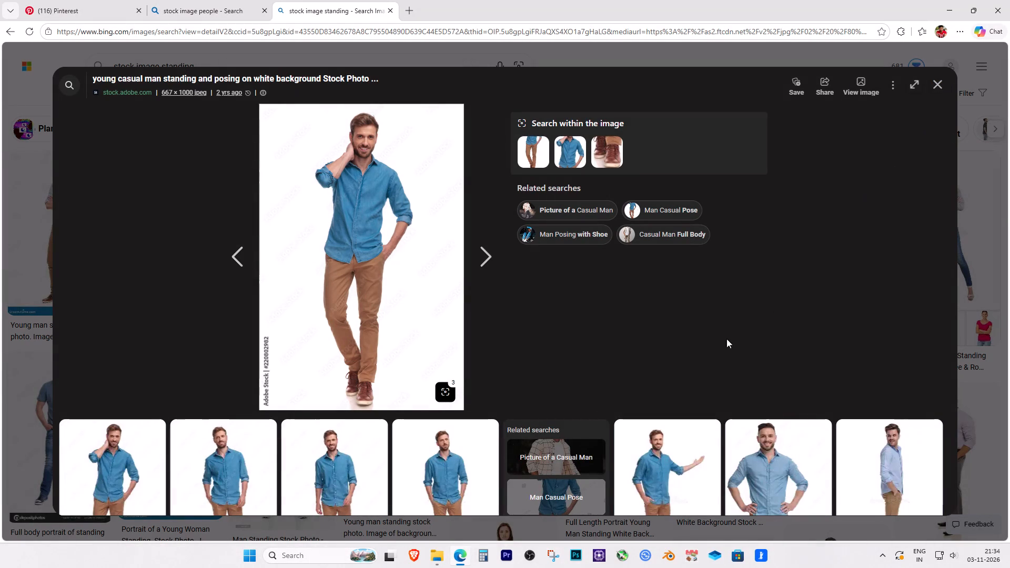
Look through the similar photos and the "stock image standing" results for full-body people on plain white backgrounds.
scroll(718, 344, down, 4)
scroll(760, 317, down, 2)
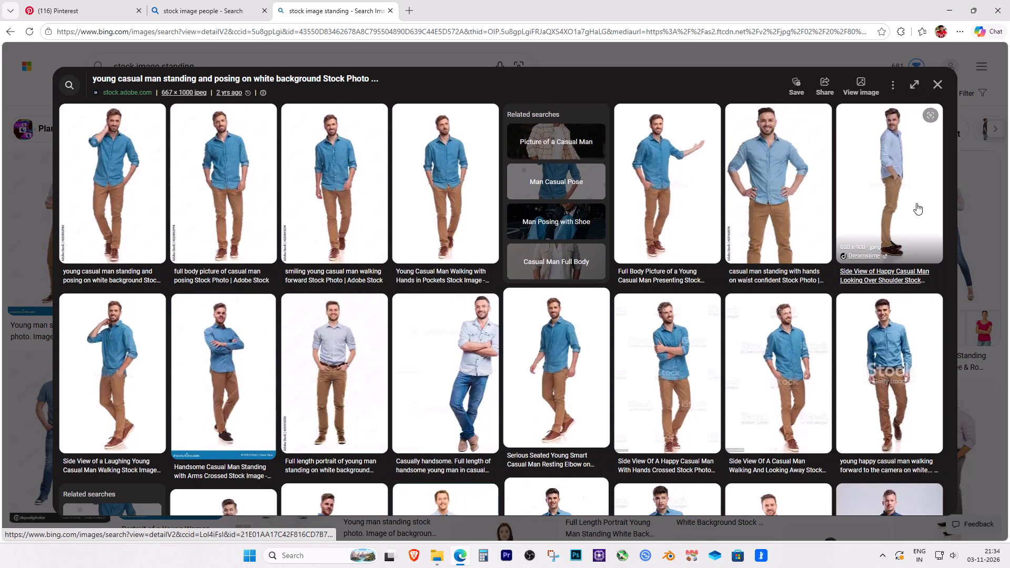
click(936, 80)
scroll(565, 322, down, 2)
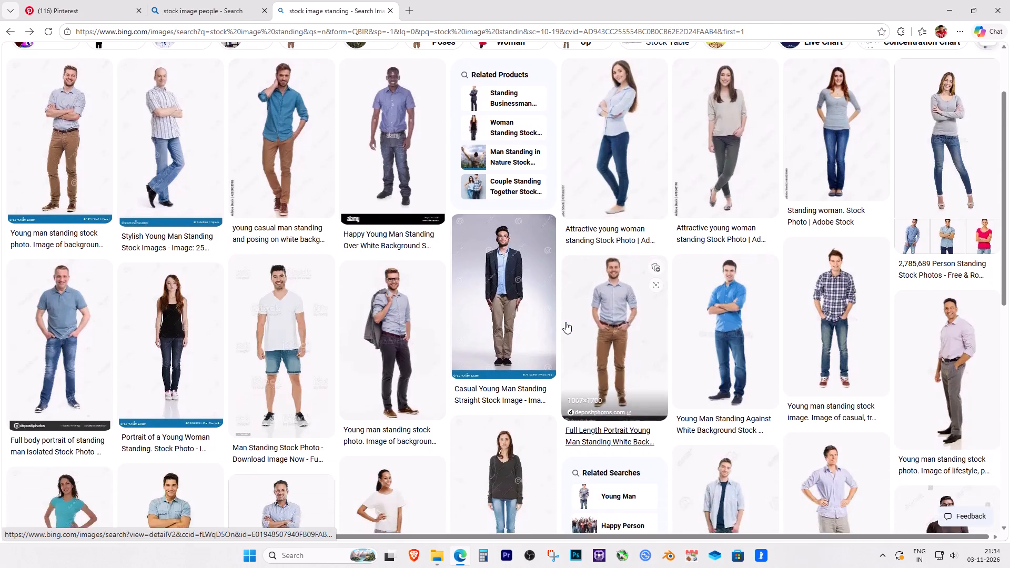
scroll(565, 322, down, 1)
scroll(562, 318, up, 1)
scroll(561, 317, down, 2)
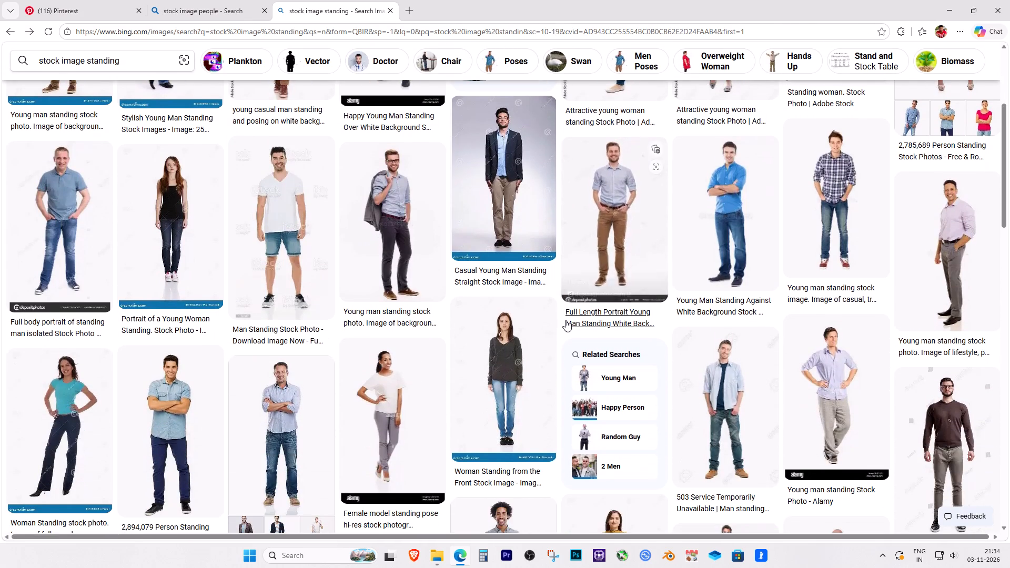
scroll(567, 323, down, 1)
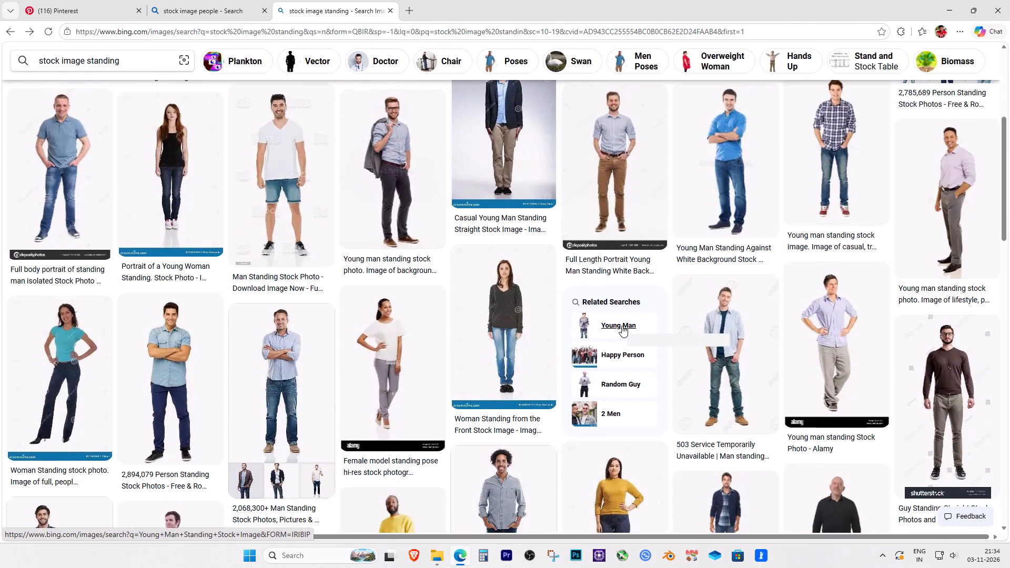
scroll(622, 326, down, 4)
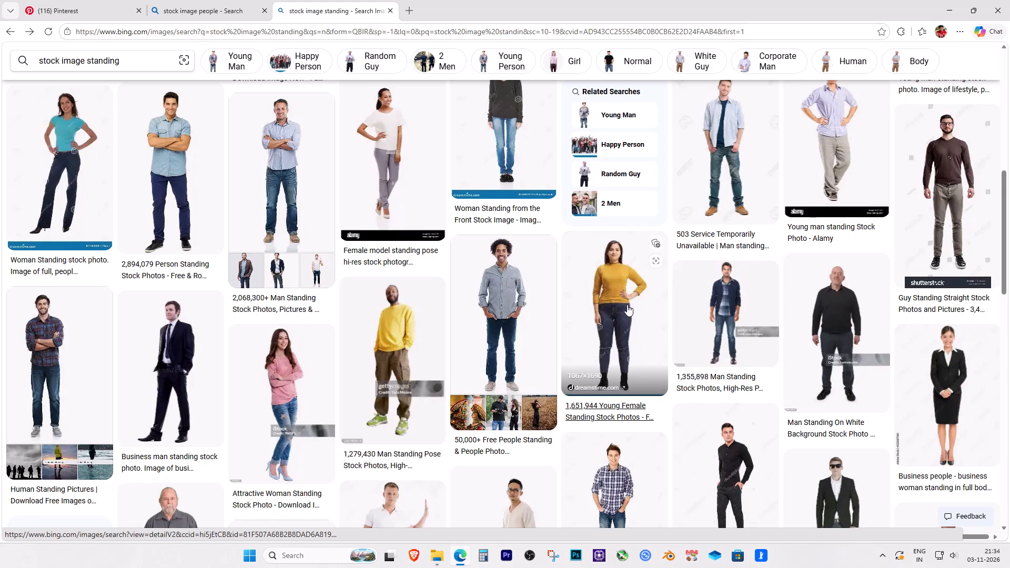
Preview the woman in the mustard top and open the similar photo of the woman in a white T-shirt and light jeans.
click(627, 305)
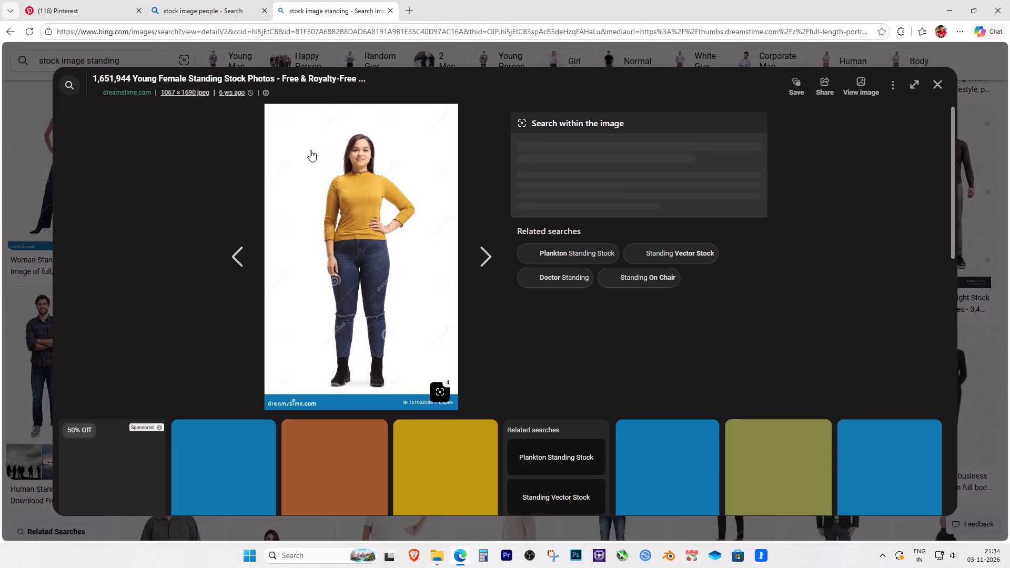
scroll(522, 327, down, 2)
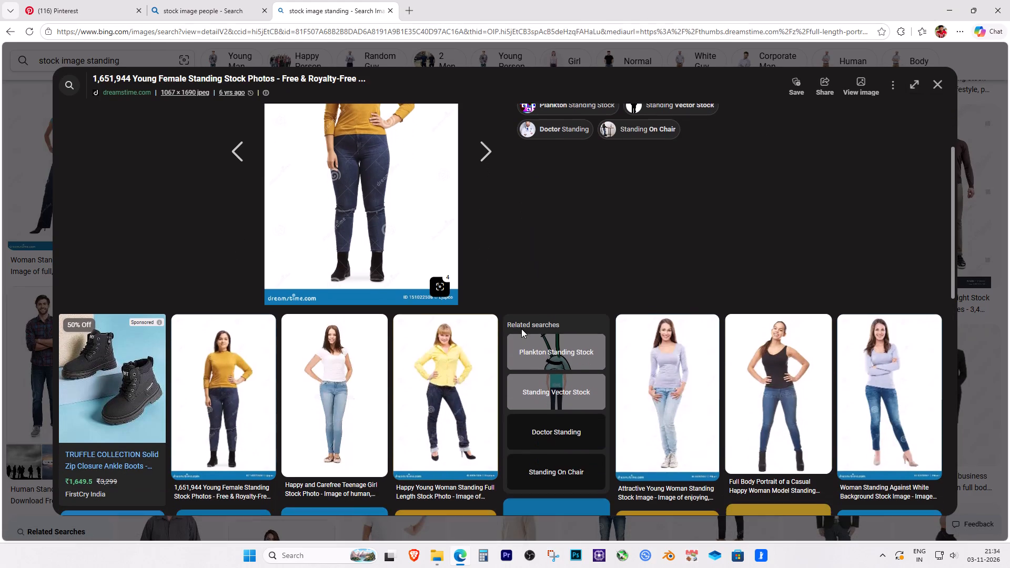
click(345, 377)
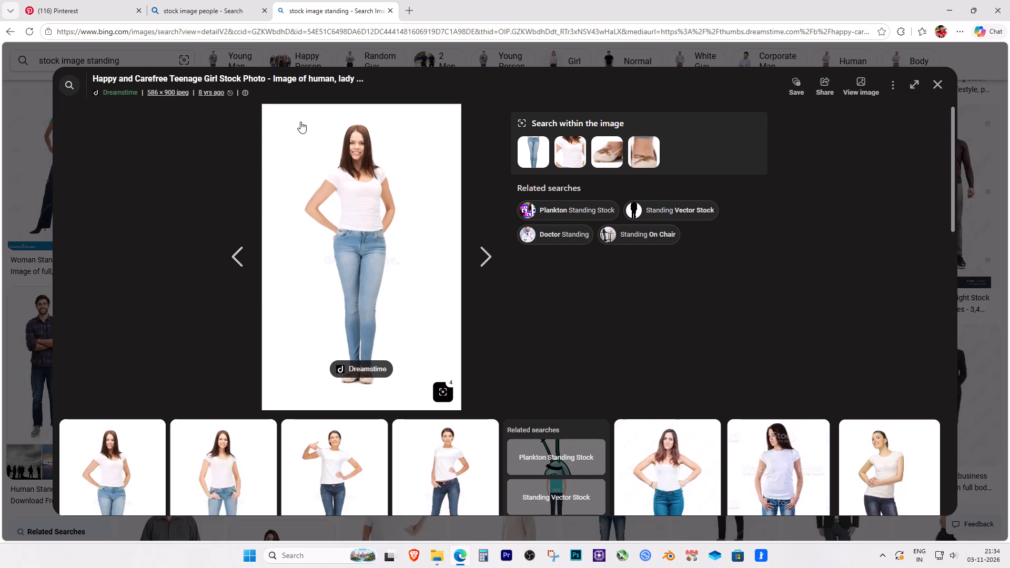
Screenshot the full figure of the woman in the white T-shirt, retaking the capture without the source label over her feet.
drag(280, 111, 420, 395)
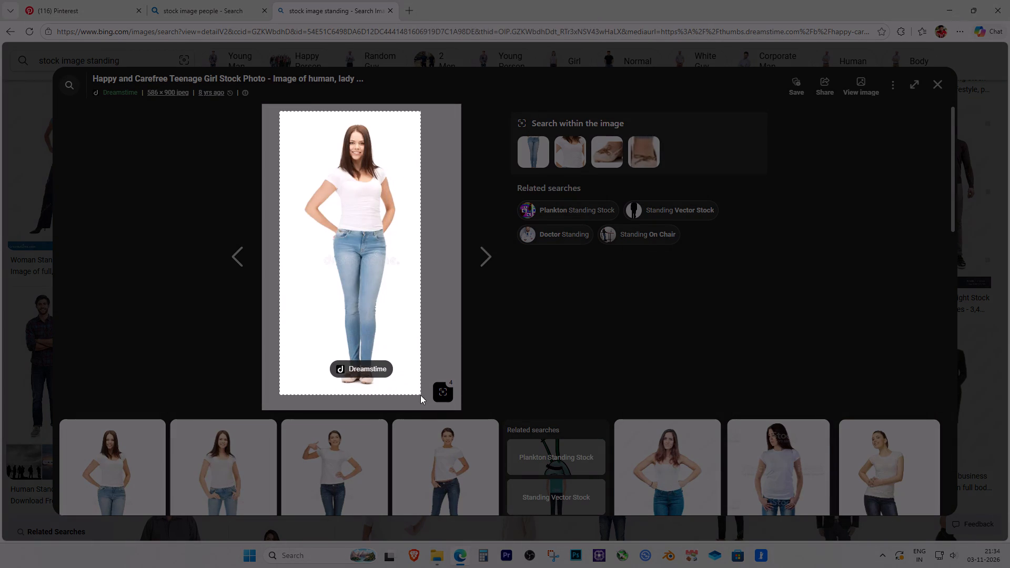
drag(420, 395, 418, 399)
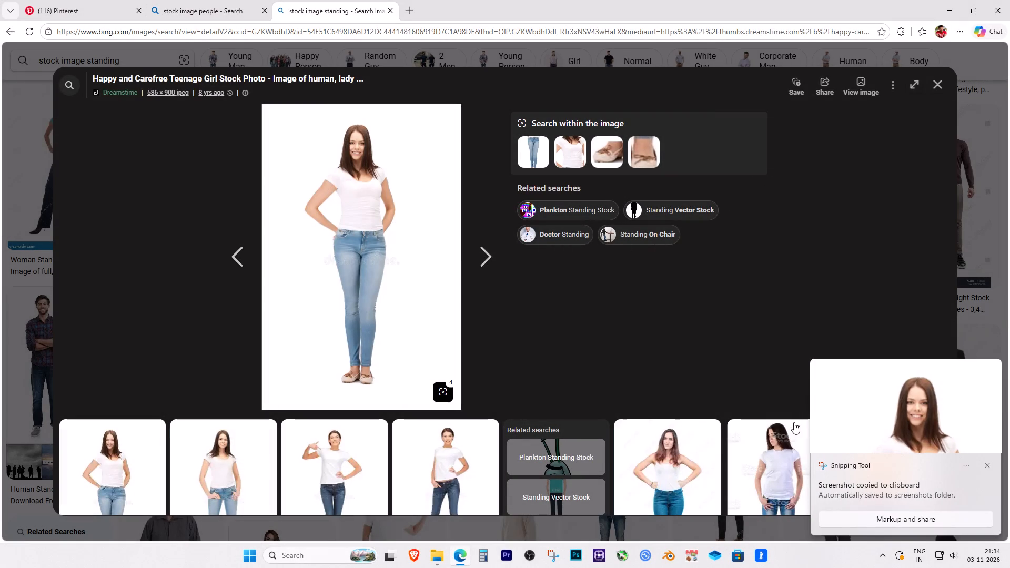
click(986, 469)
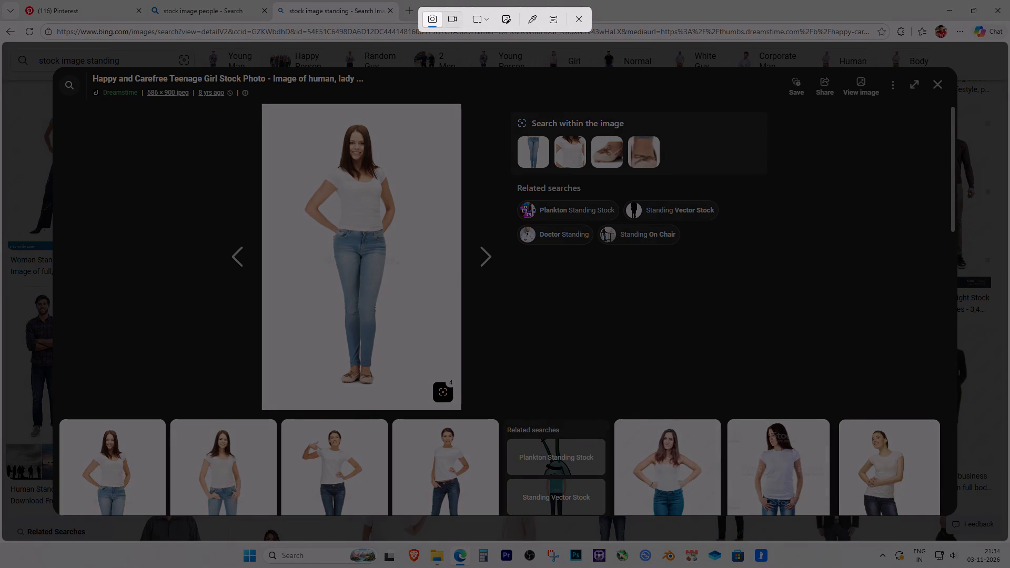
drag(279, 114, 414, 397)
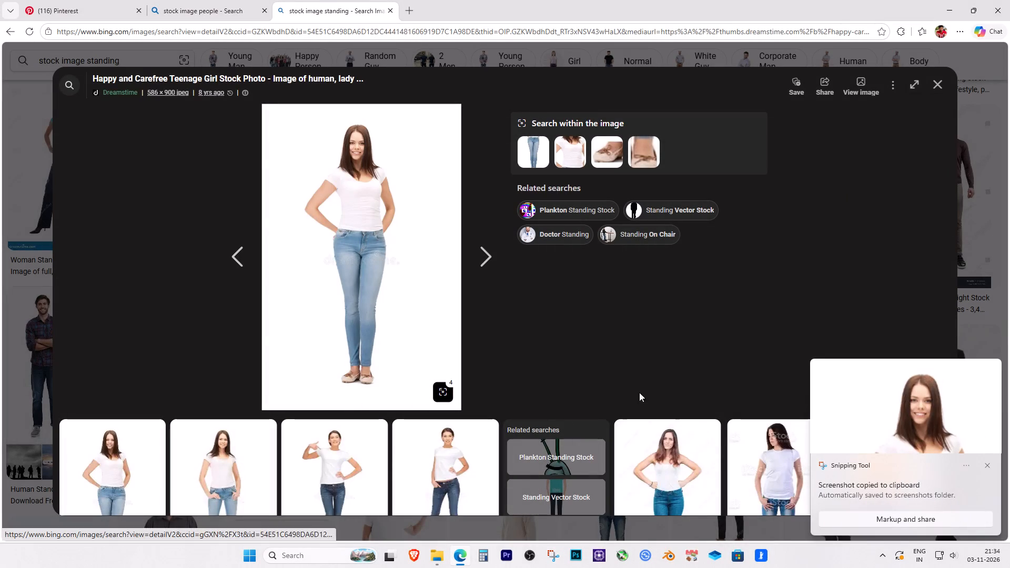
Open the similar photo of the woman in a white top with hands on hips, screenshot her full figure and close the preview.
click(675, 469)
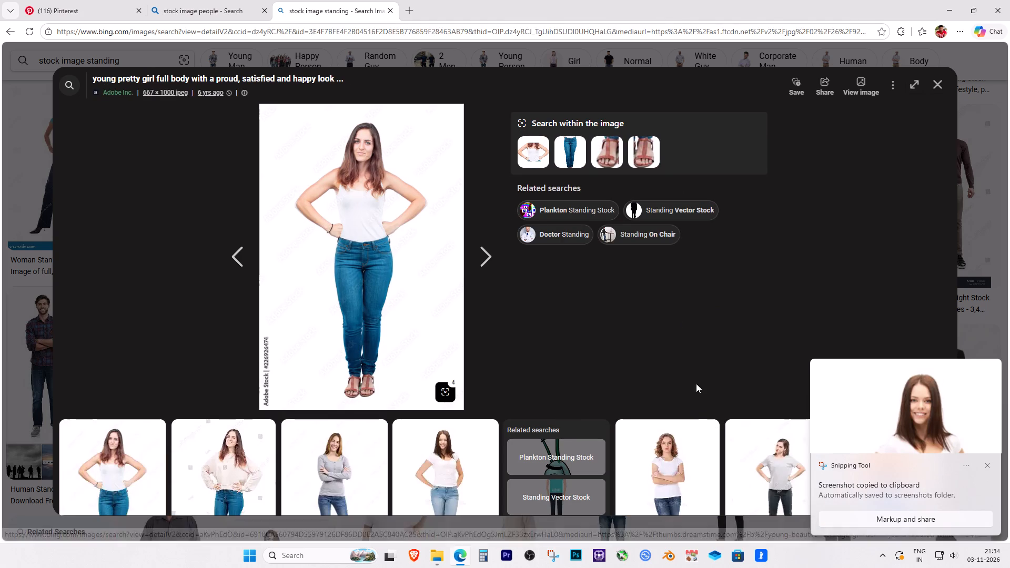
key(Print)
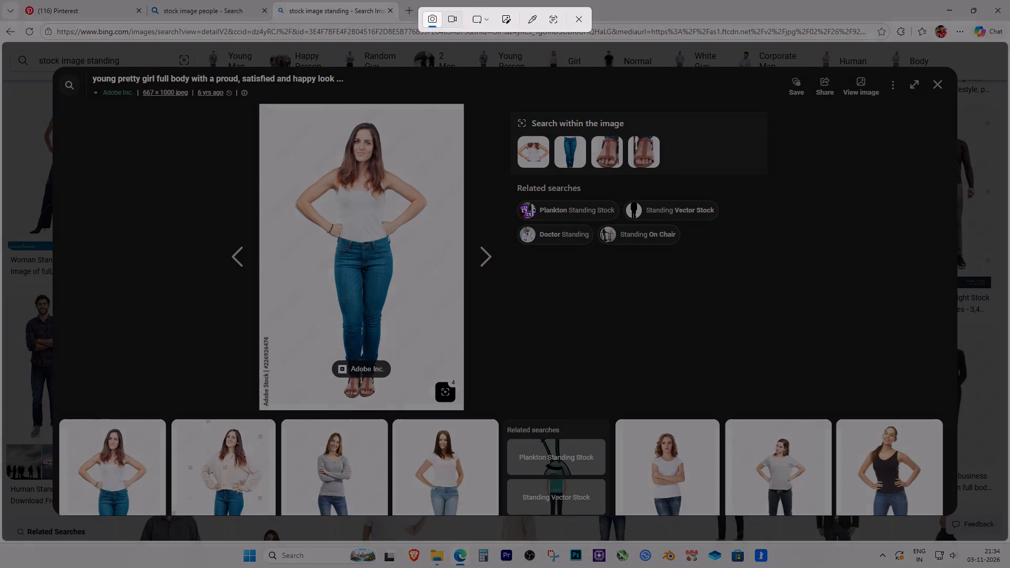
drag(280, 113, 387, 196)
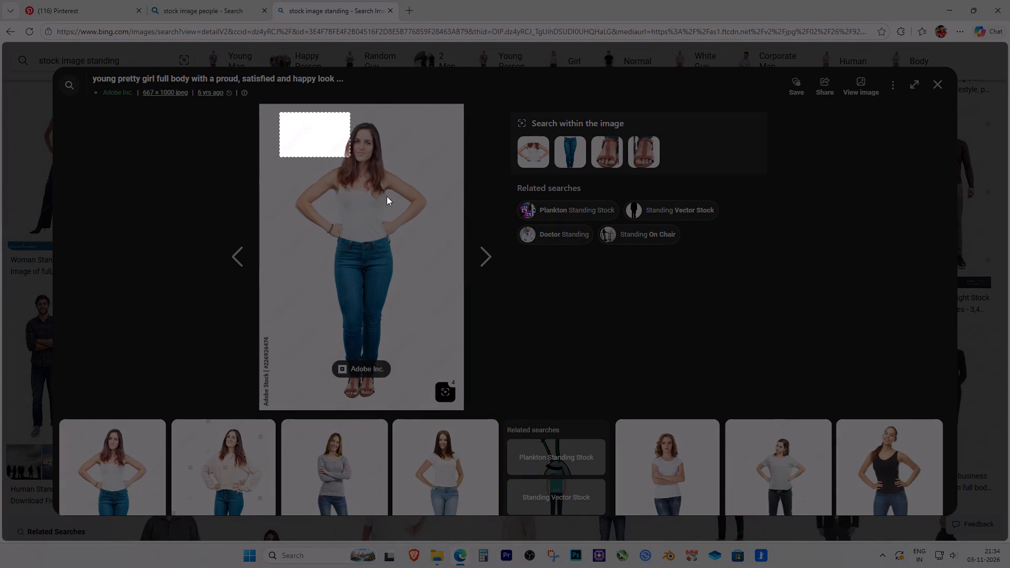
drag(387, 196, 415, 399)
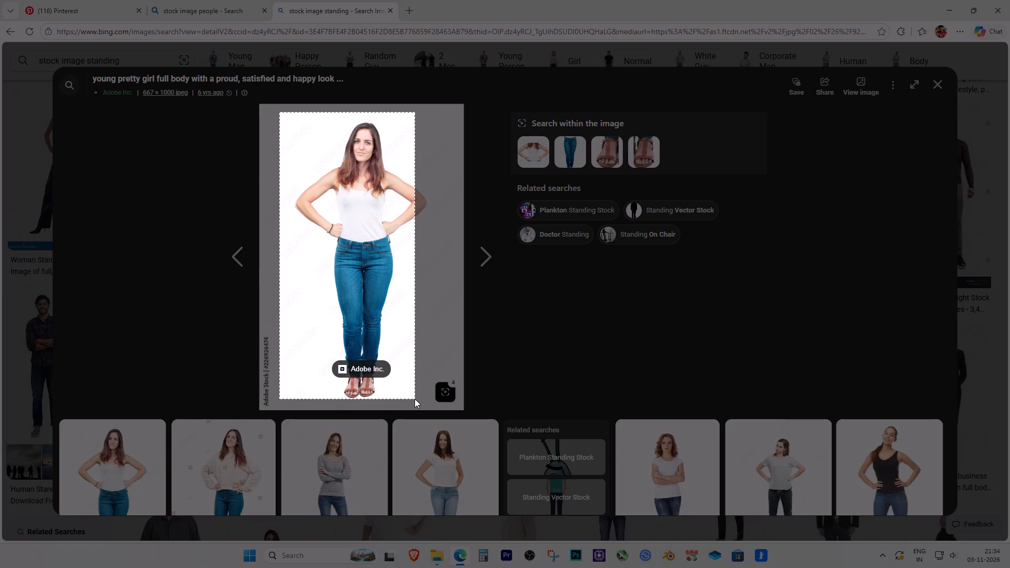
drag(415, 399, 447, 402)
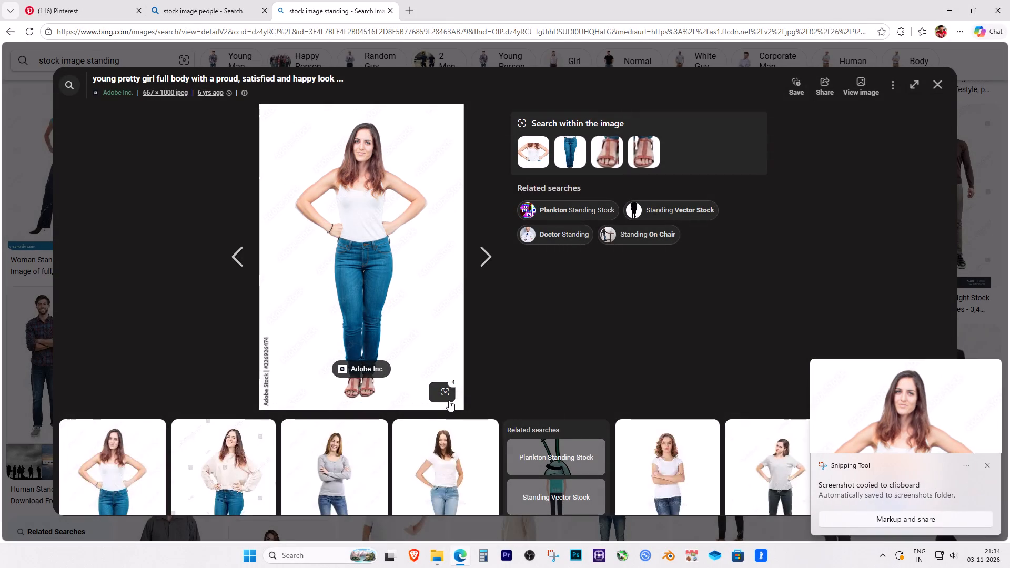
click(936, 86)
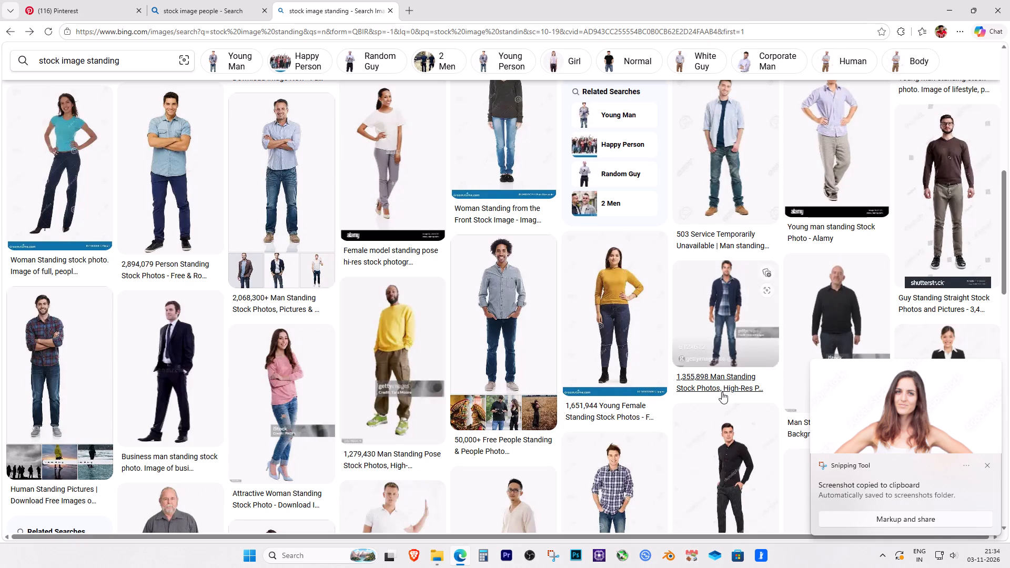
Open the business man standing in a dark suit, screenshot his full figure and close the preview.
scroll(500, 468, down, 2)
click(163, 269)
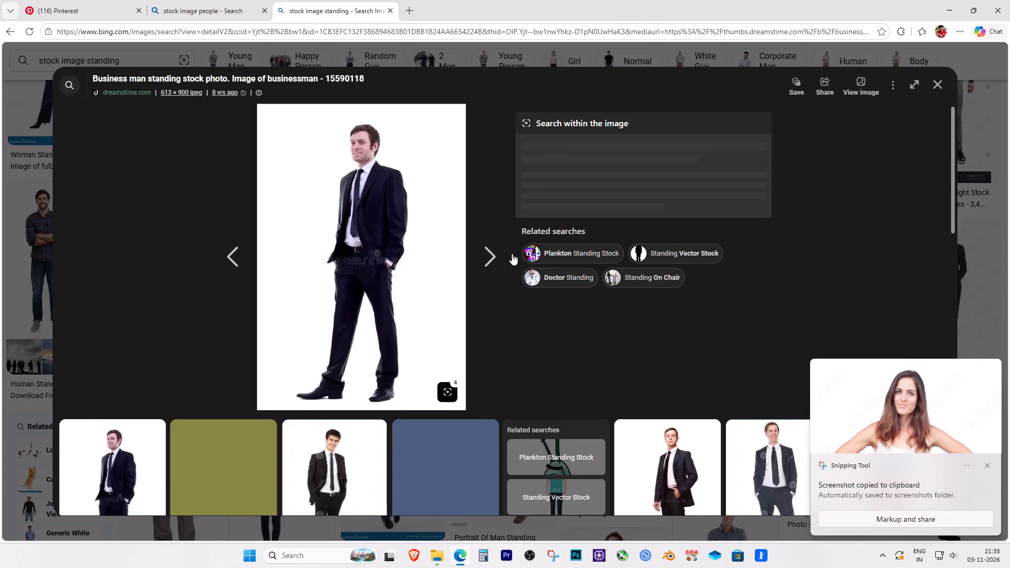
key(Print)
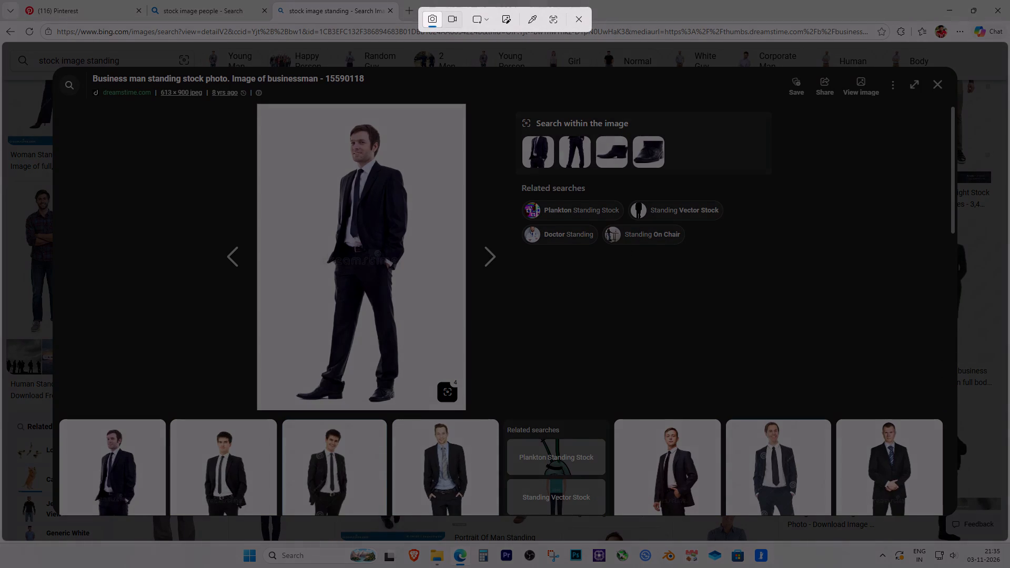
drag(272, 116, 410, 397)
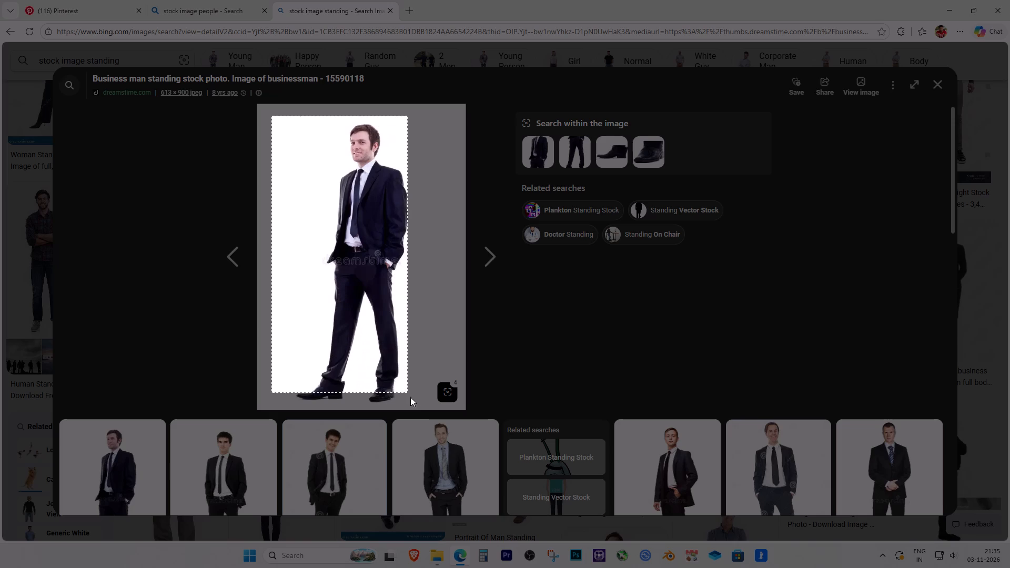
drag(410, 397, 418, 409)
click(937, 81)
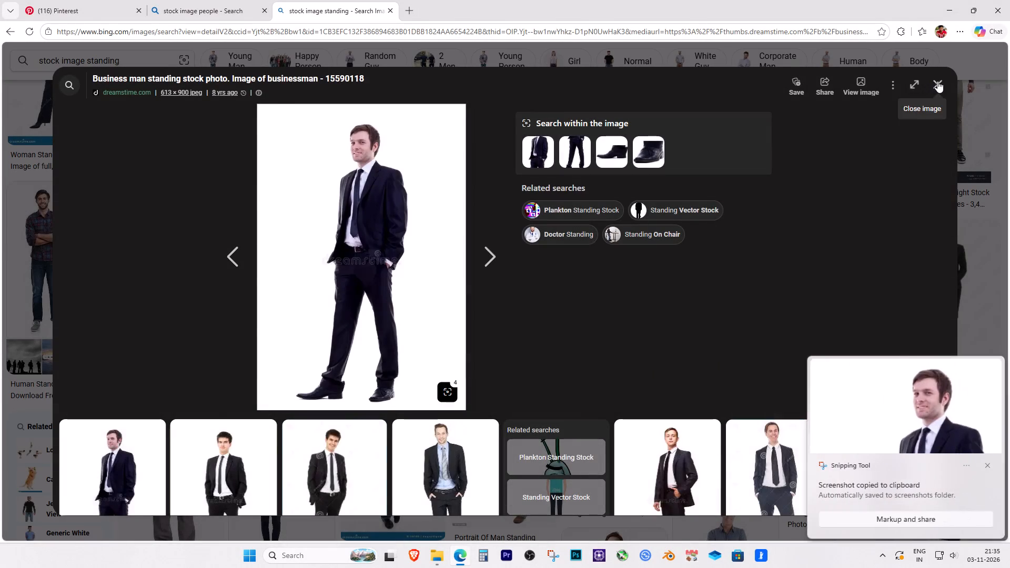
Open the smiling man in a red plaid shirt and black trousers, screenshot his full figure and close the preview.
scroll(534, 445, down, 6)
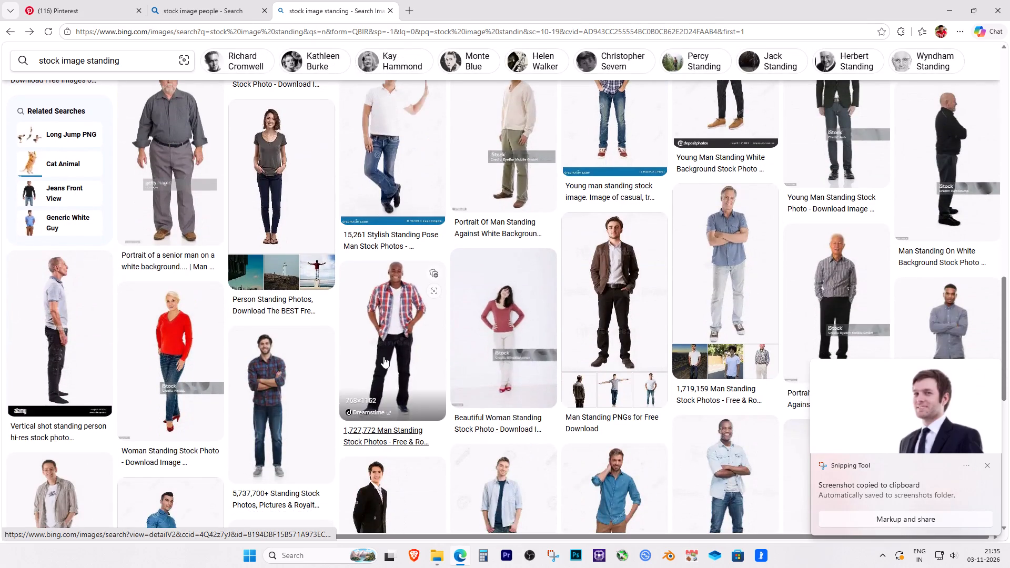
click(383, 357)
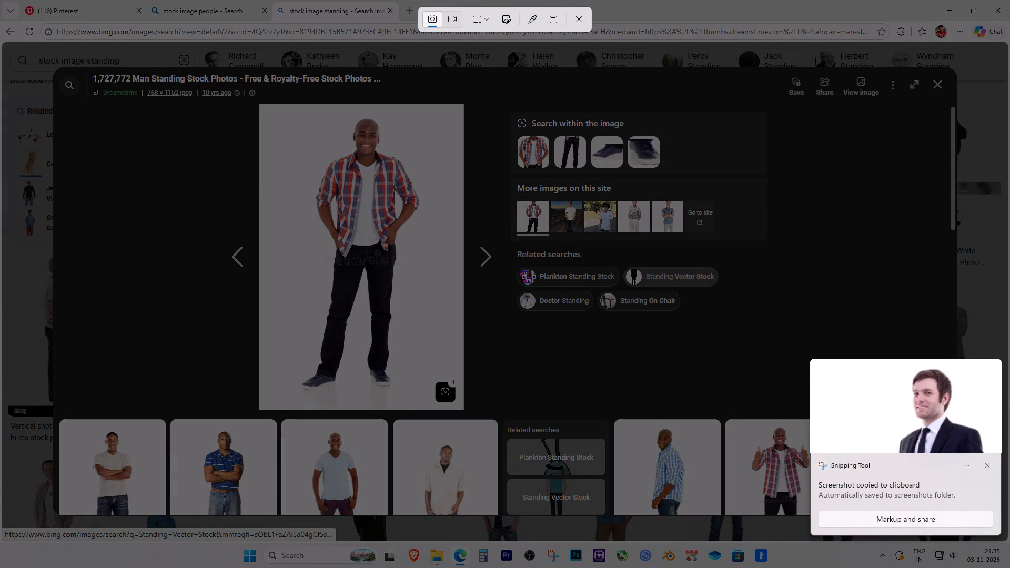
drag(270, 109, 423, 396)
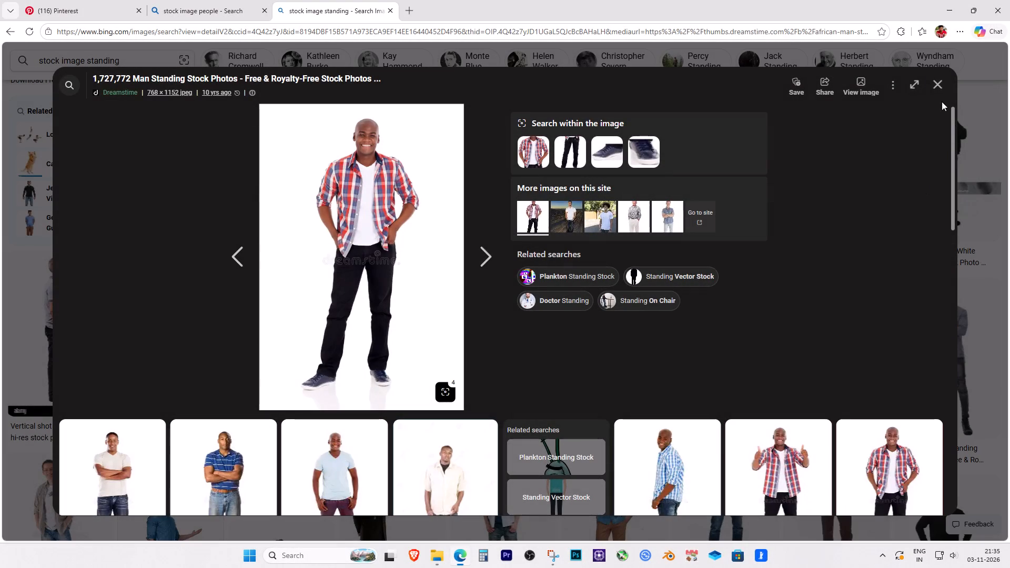
click(941, 83)
Look further through the standing-people results for another full-body figure with a different pose.
scroll(608, 384, down, 3)
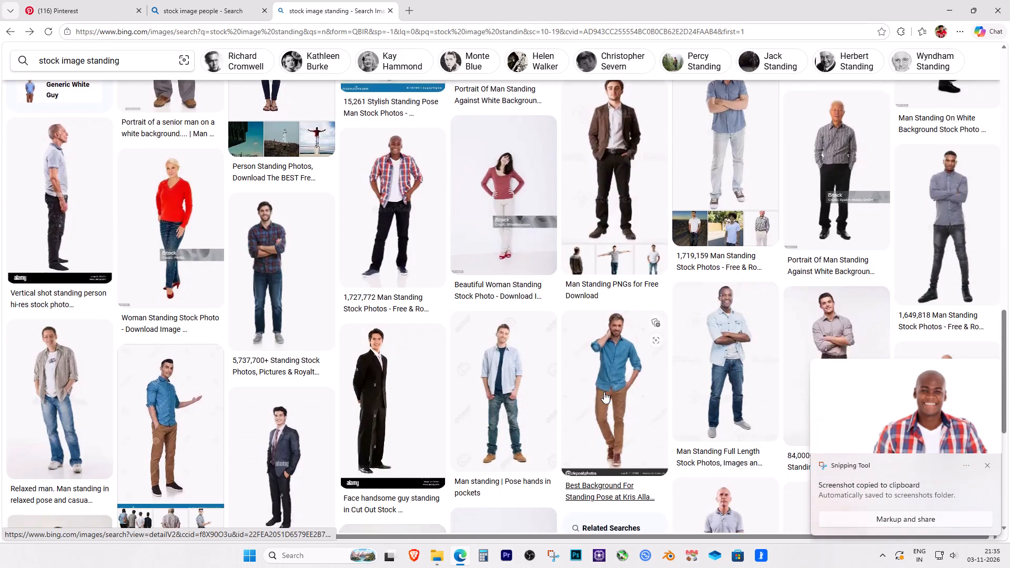
scroll(604, 392, down, 5)
scroll(246, 389, down, 1)
scroll(412, 398, down, 2)
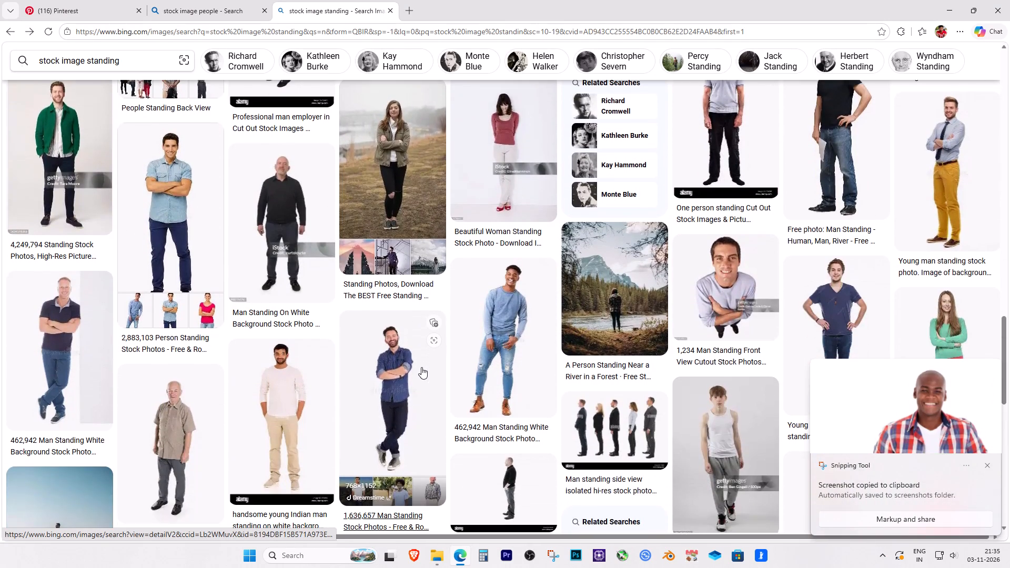
scroll(421, 367, down, 4)
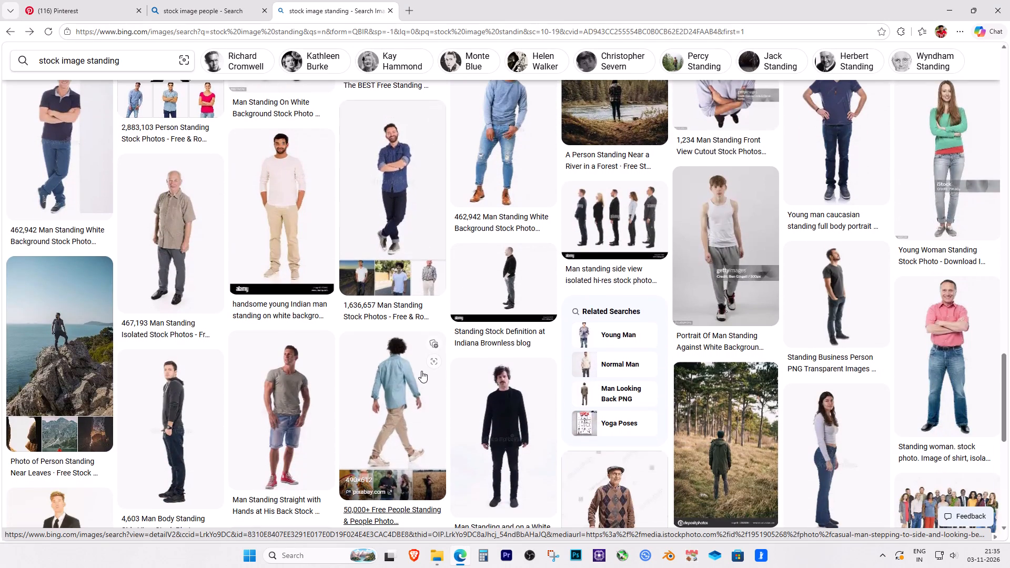
scroll(421, 371, down, 3)
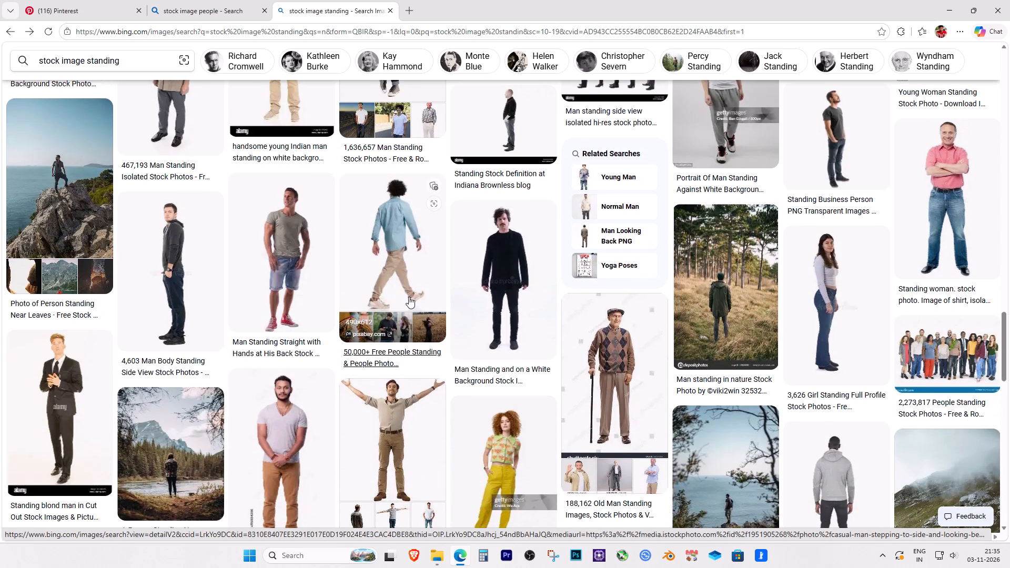
Open the Pixabay photo of the curly-haired man walking away in a light blue shirt, screenshot his full figure and close the preview.
click(400, 271)
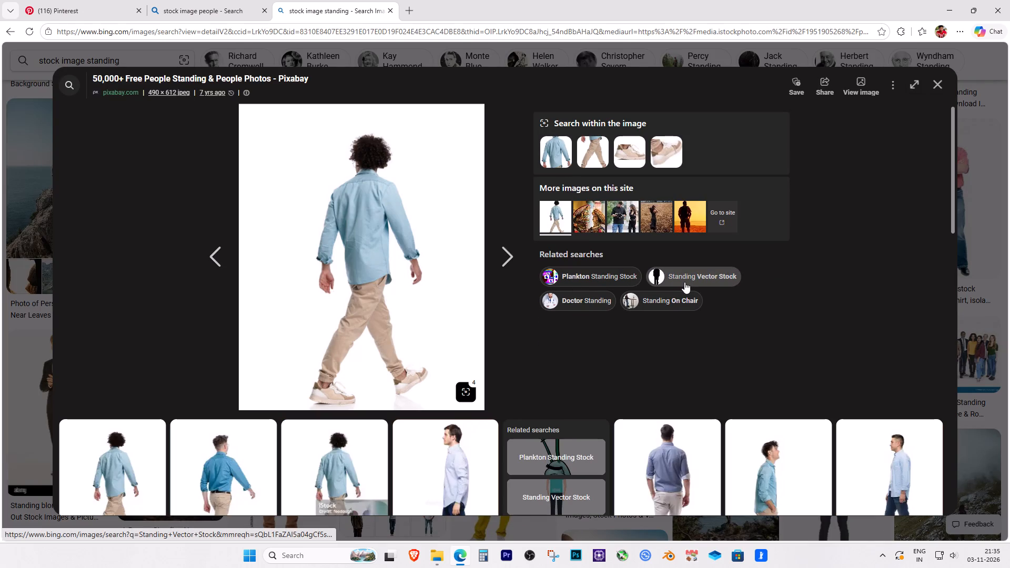
key(Print)
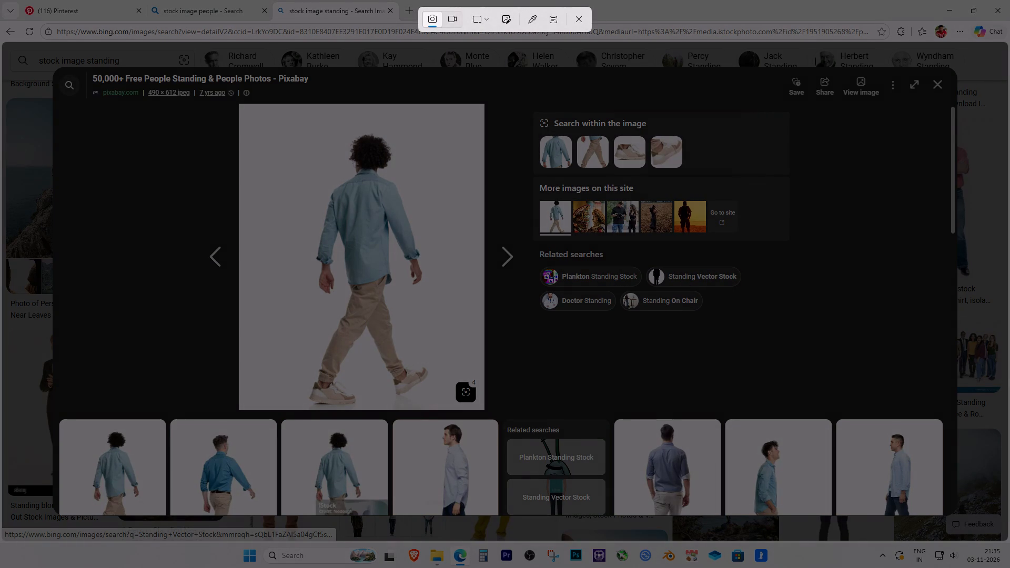
drag(260, 113, 446, 408)
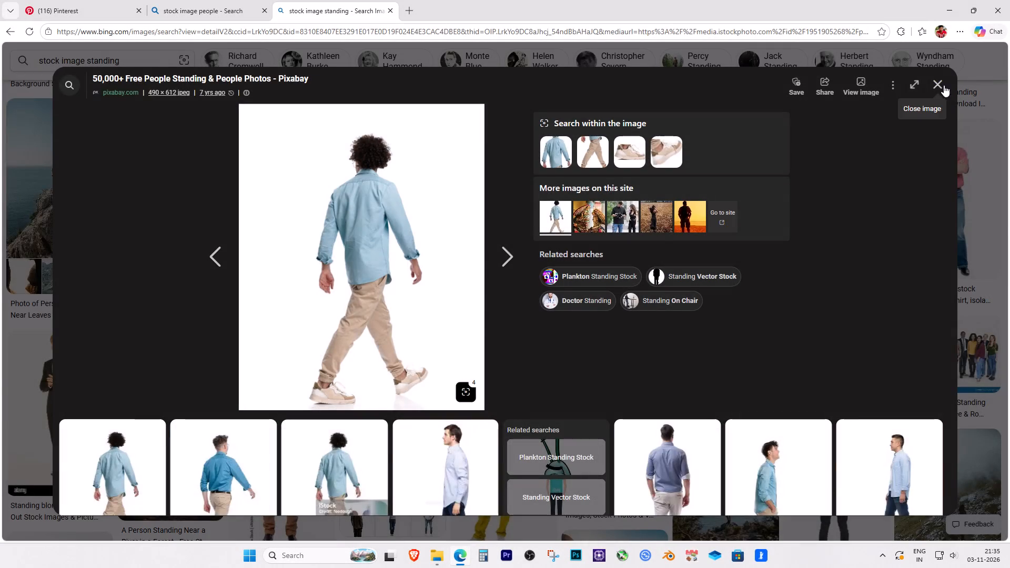
click(943, 83)
Launch Adobe Premiere Pro.
click(503, 560)
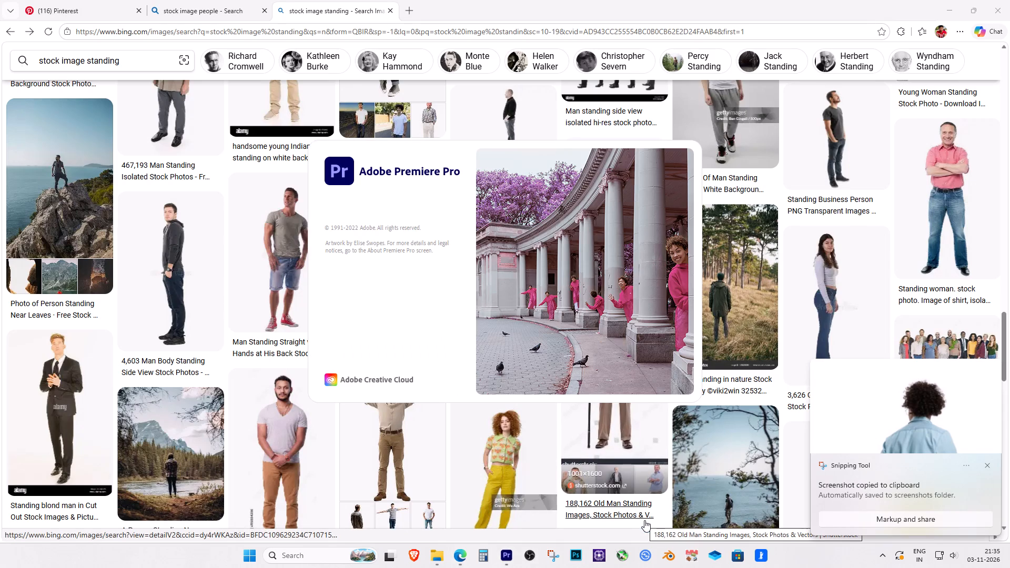
Open the photo of the bearded man in a light V-neck shirt and brown trousers, screenshot his full figure and close the preview.
click(255, 437)
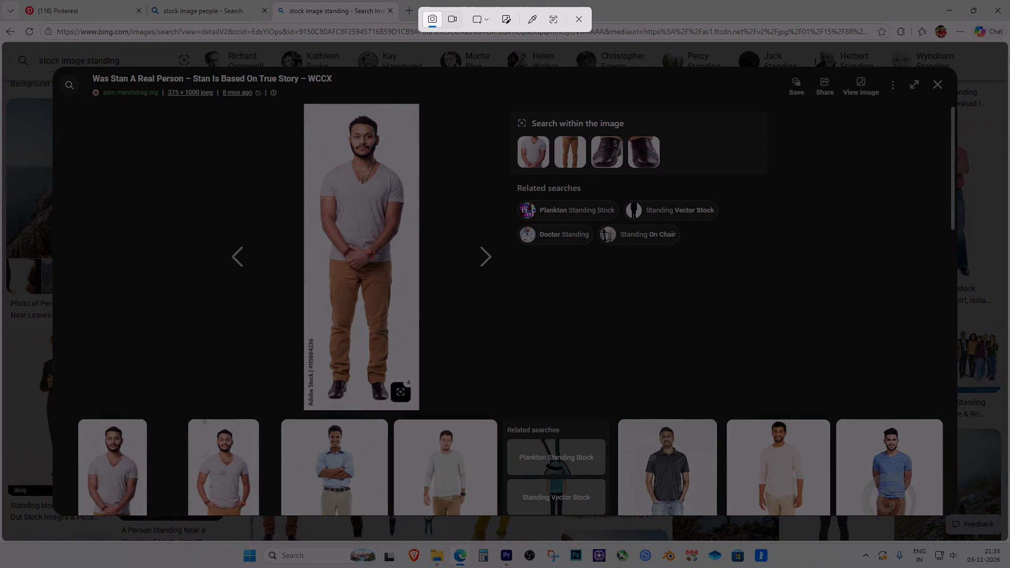
drag(310, 110, 391, 405)
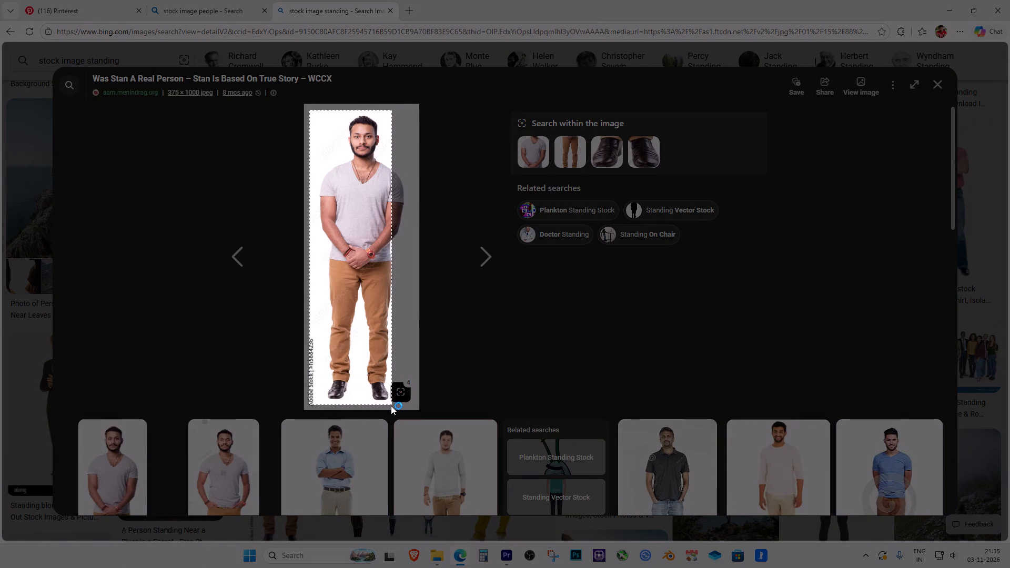
drag(391, 405, 412, 405)
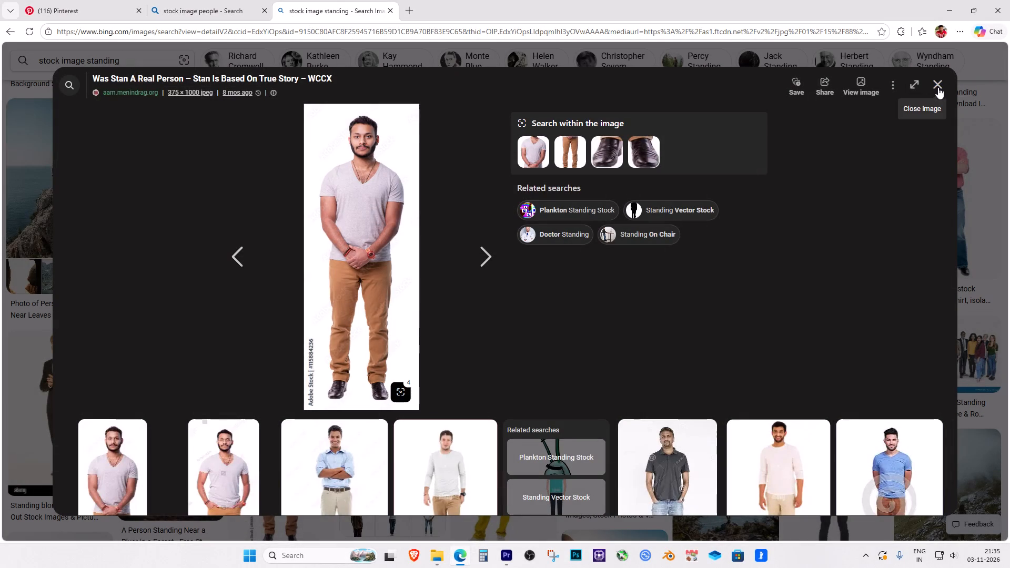
click(938, 87)
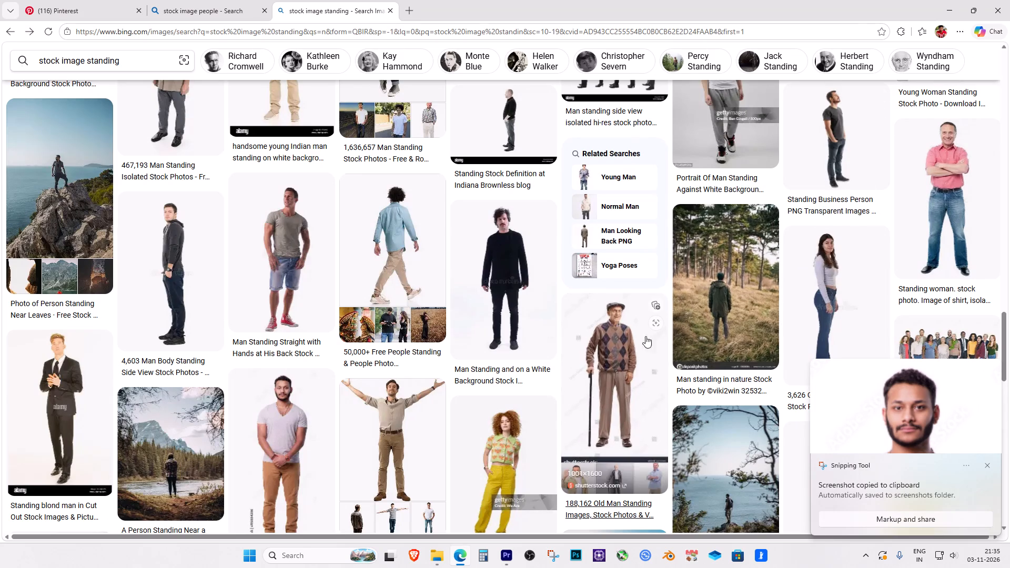
Find and open the full-body photo of the man in a yellow shirt and blue trousers further down the results.
scroll(592, 371, down, 1)
scroll(675, 375, down, 2)
scroll(631, 368, down, 4)
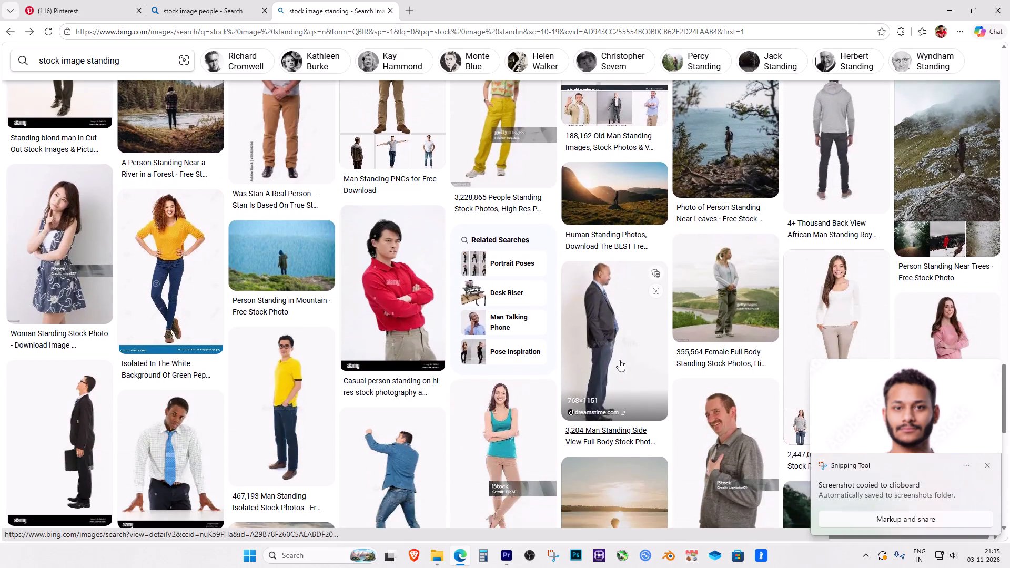
click(260, 372)
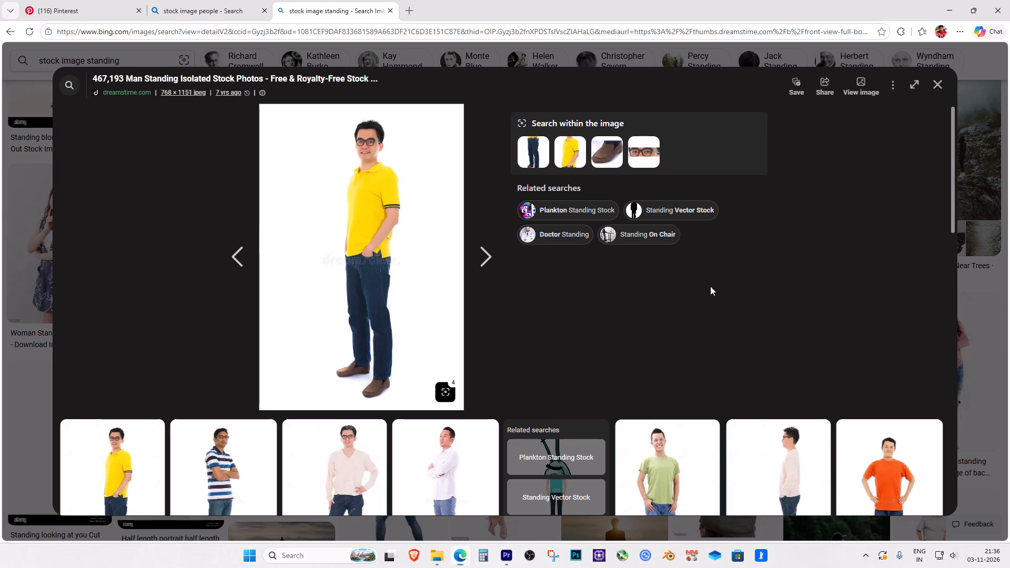
Screenshot the full figure of the man in the yellow shirt and blue trousers, and close the preview.
drag(289, 111, 406, 353)
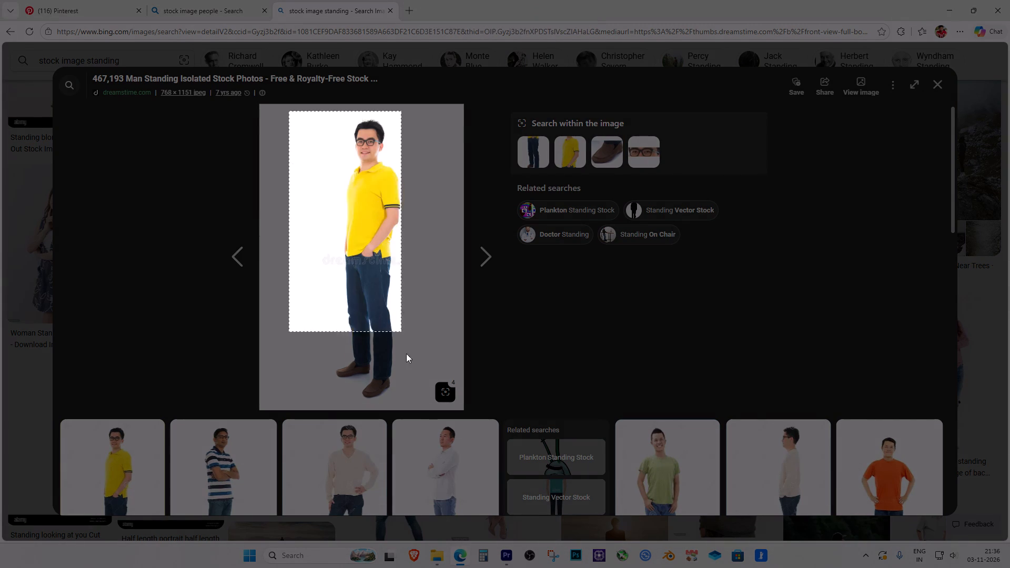
drag(406, 353, 418, 405)
click(934, 90)
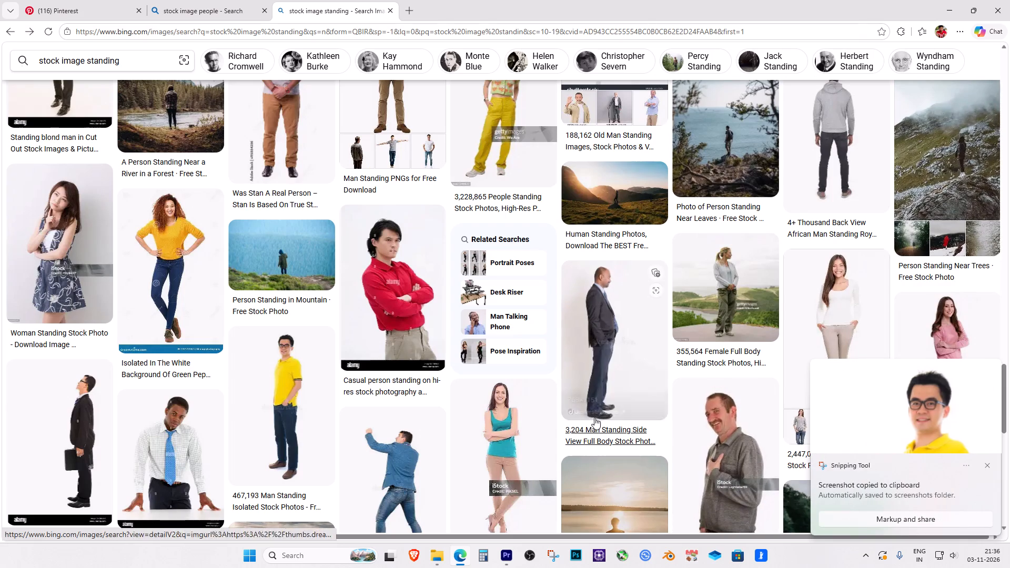
Switch to Adobe Premiere Pro, open the wathi project and dismiss the screenshot notification.
click(511, 555)
click(234, 227)
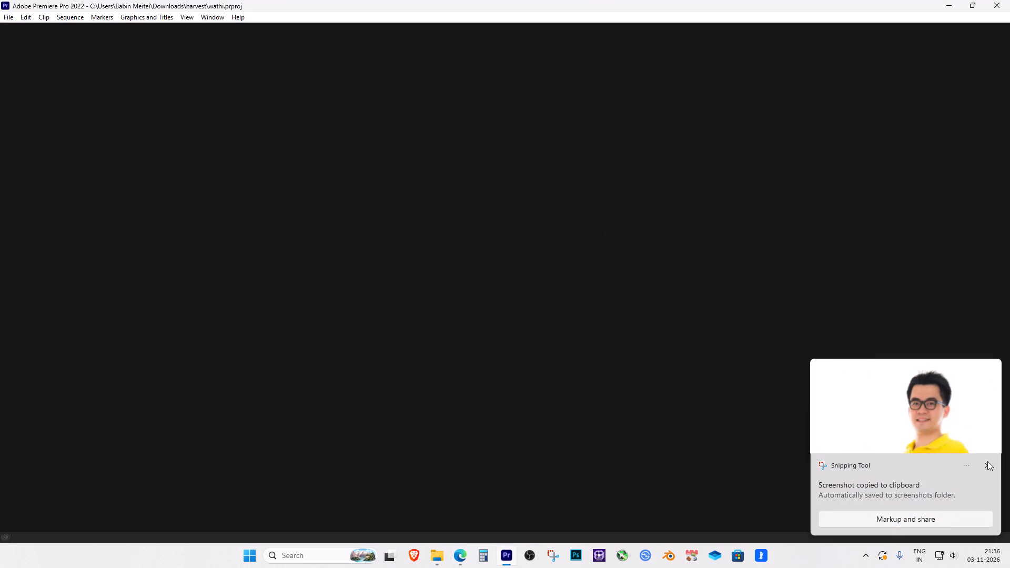
click(986, 464)
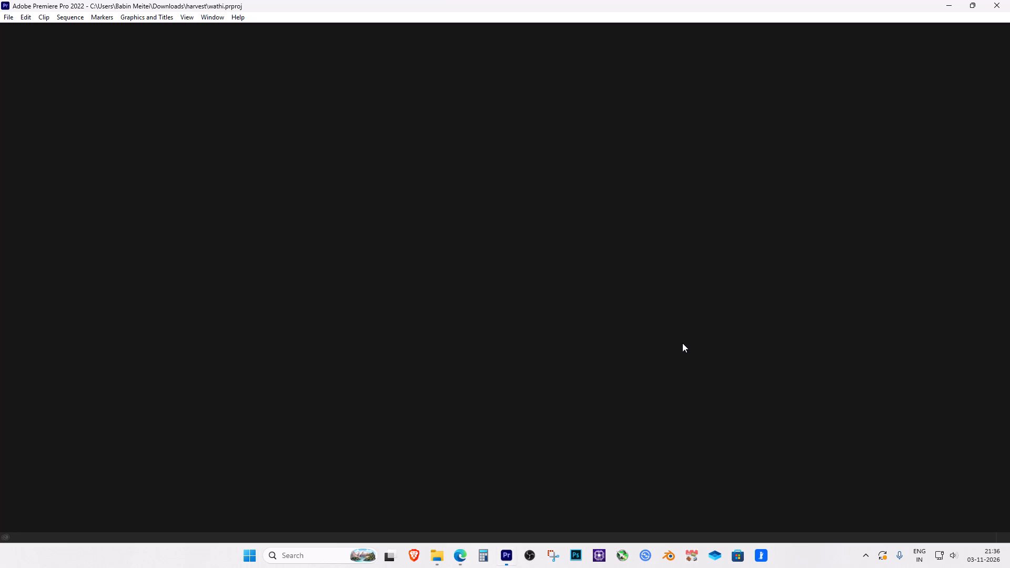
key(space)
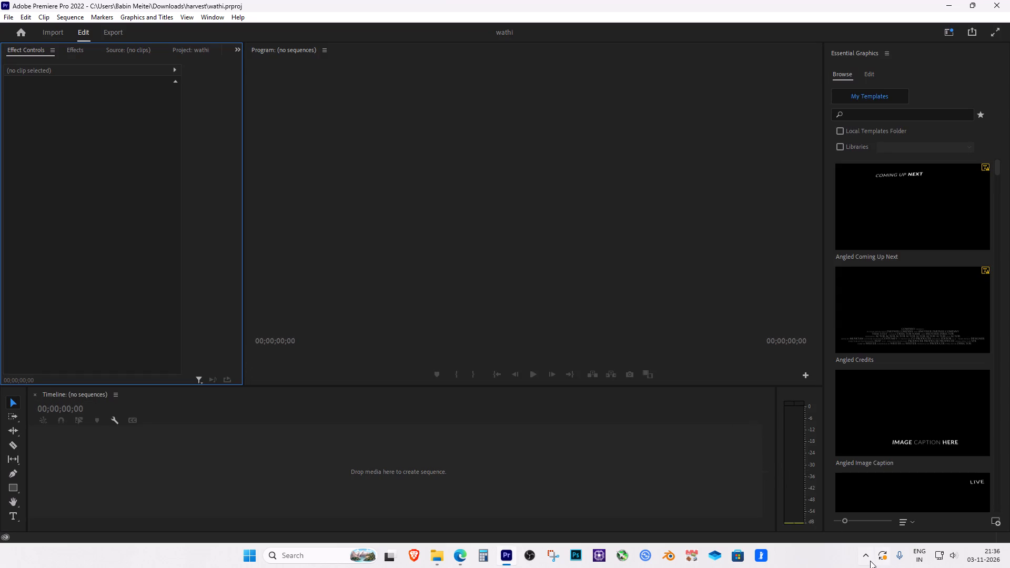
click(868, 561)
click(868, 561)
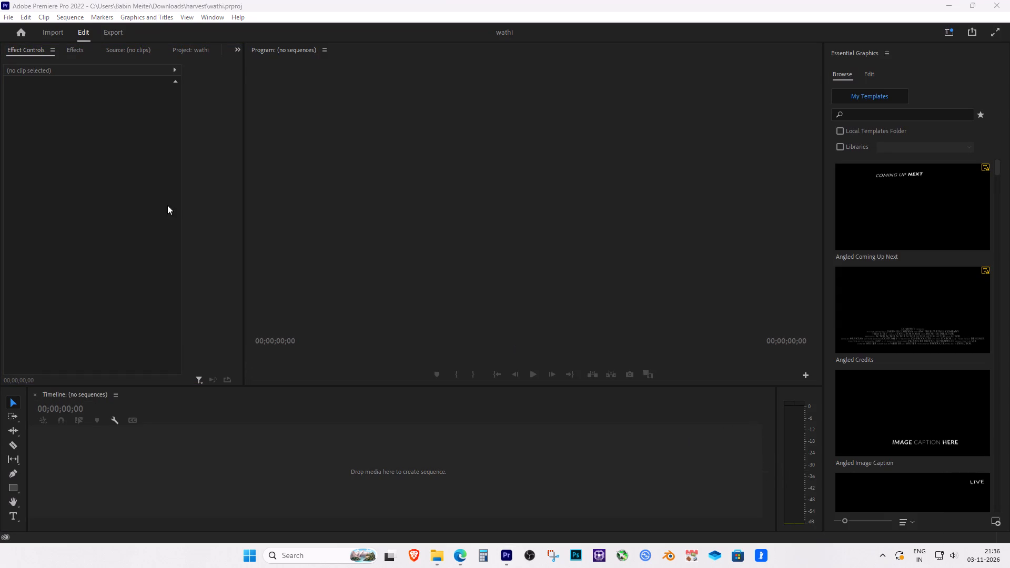
Import Screenshot 2026-11-03 155828.png and Screenshot 2026-11-03 213442.png from the Screenshots folder into the wathi project in Premiere Pro.
click(72, 52)
click(123, 52)
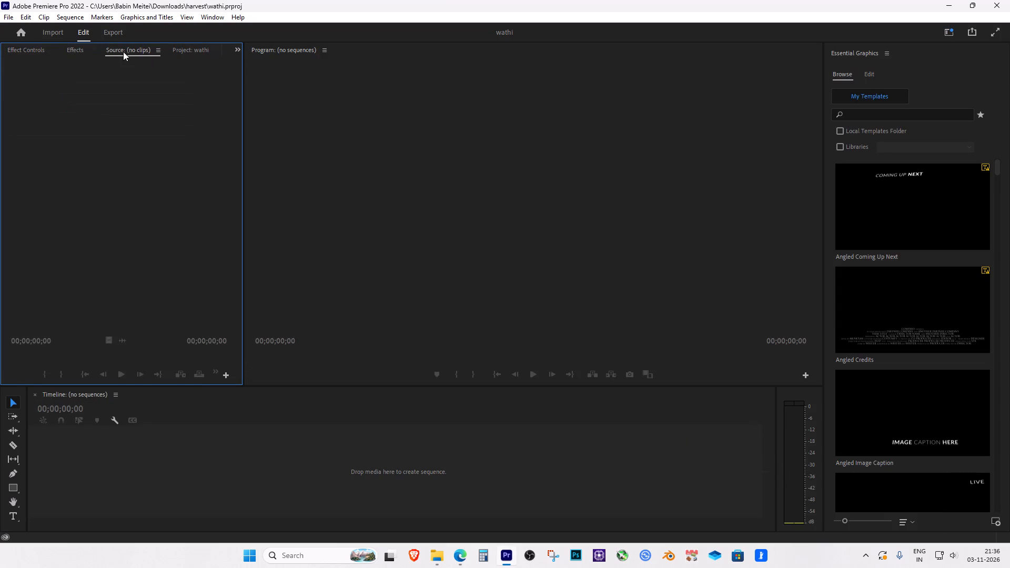
click(30, 49)
click(198, 46)
right_click(171, 194)
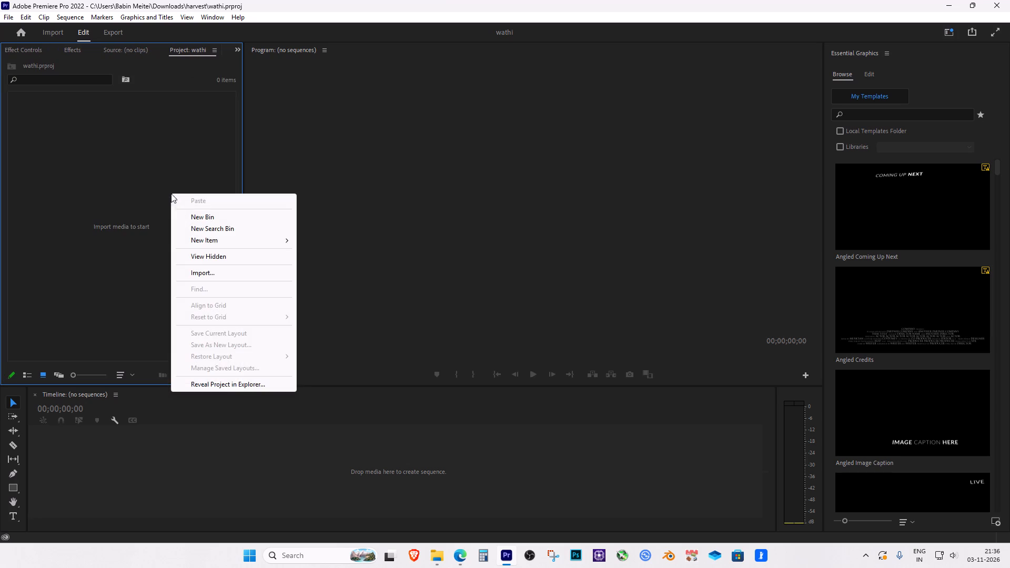
click(207, 274)
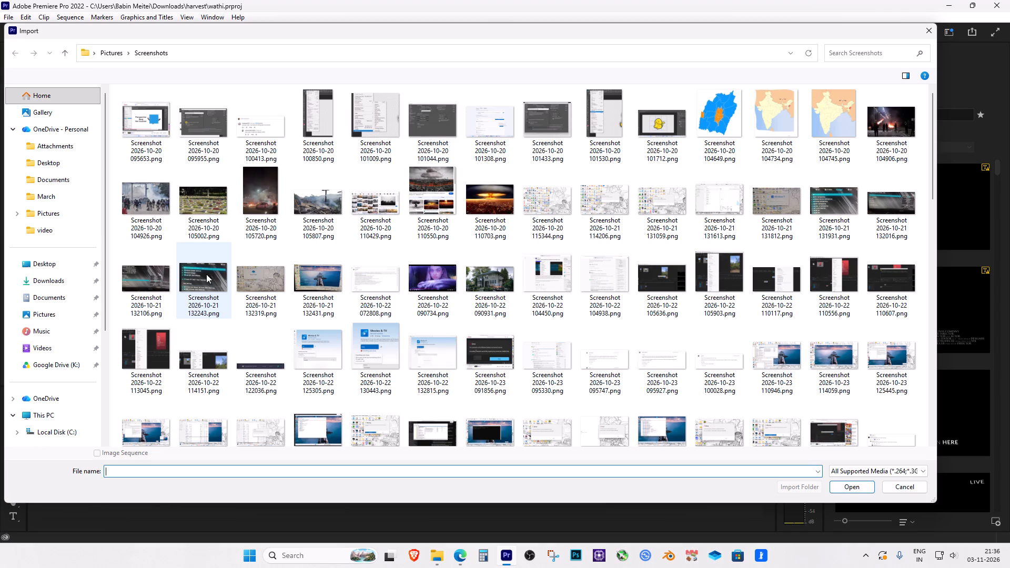
scroll(382, 370, down, 4)
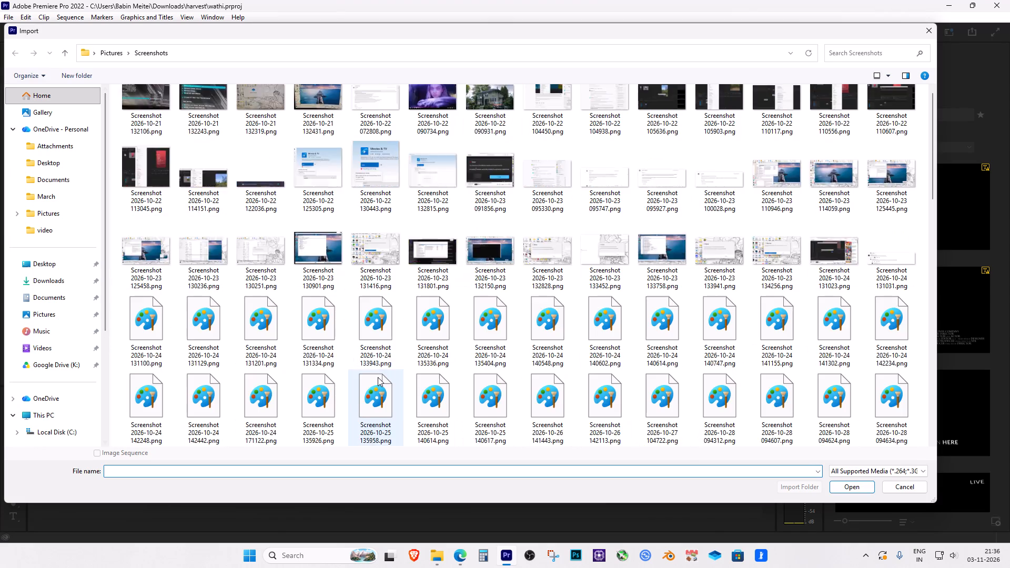
scroll(378, 377, down, 9)
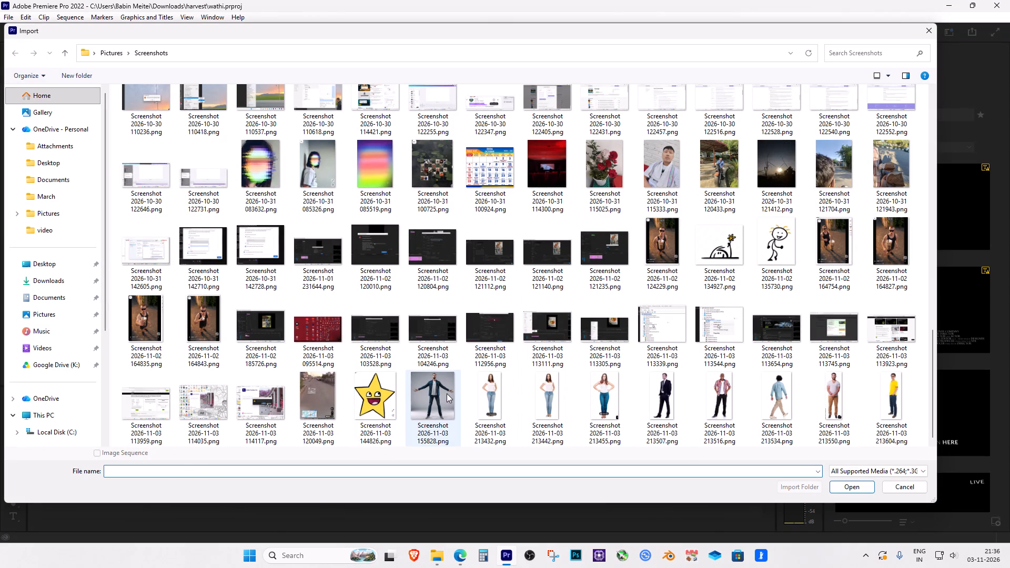
click(445, 394)
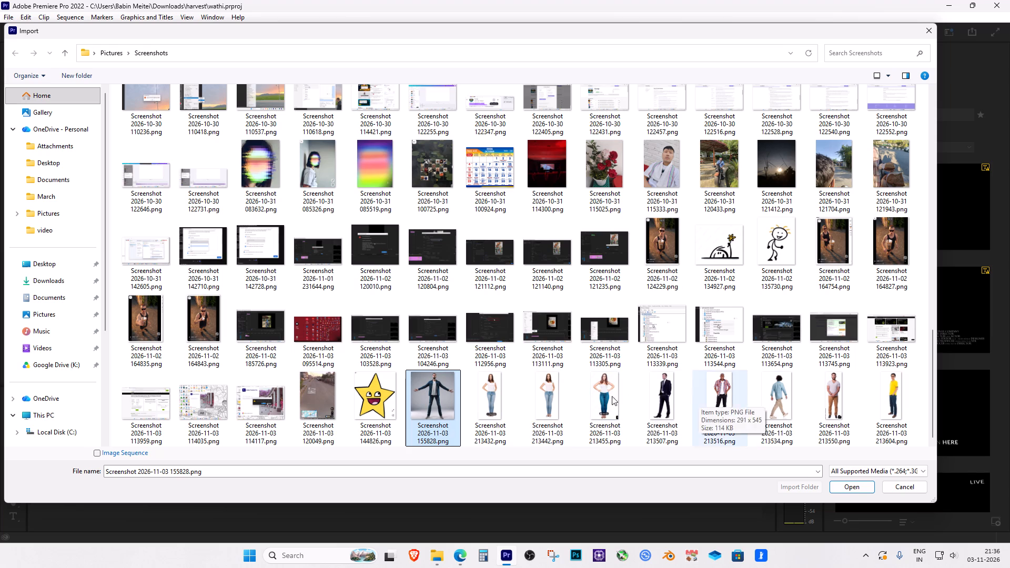
click(548, 395)
ctrl+click(428, 389)
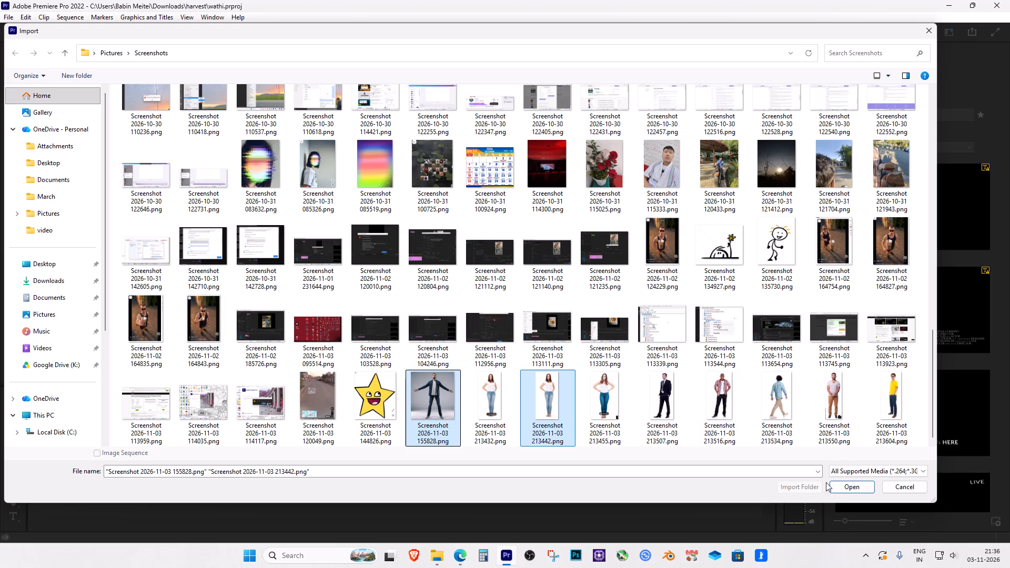
click(850, 487)
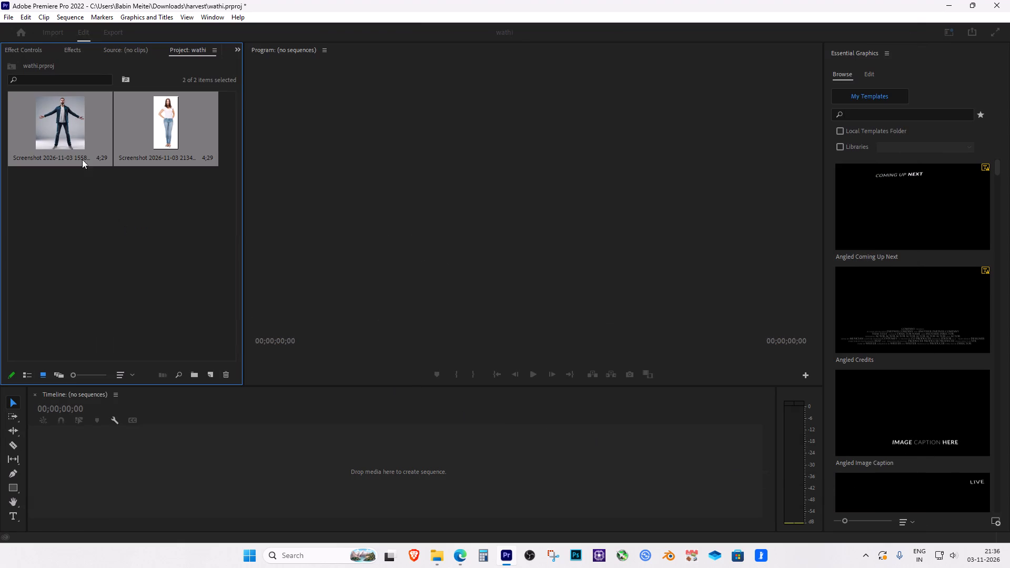
Create a sequence by placing both imported images on the empty timeline.
drag(75, 137, 379, 470)
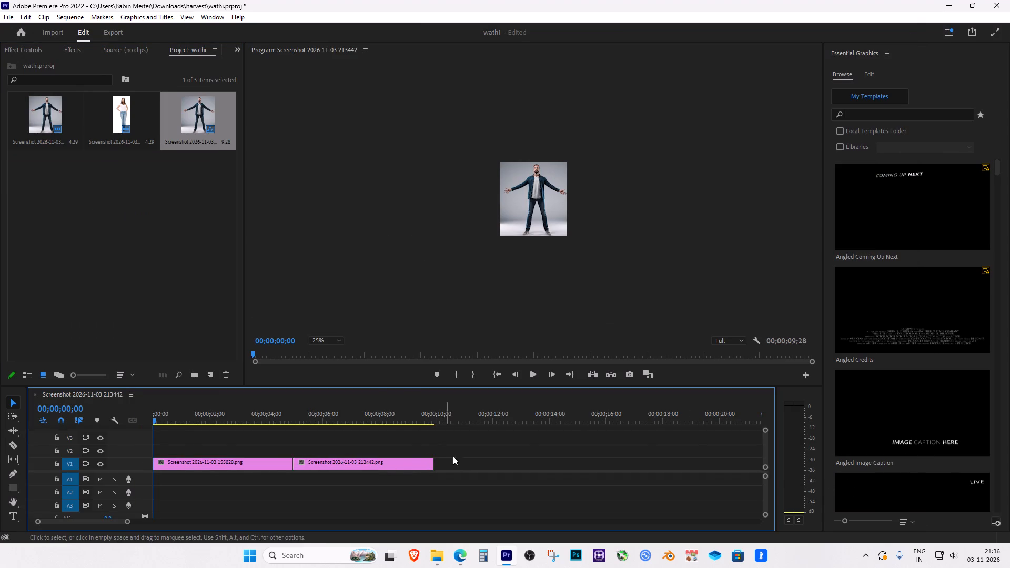
click(459, 455)
Scale the first clip, the man with outstretched arms, to 61.
drag(160, 417, 168, 421)
click(221, 464)
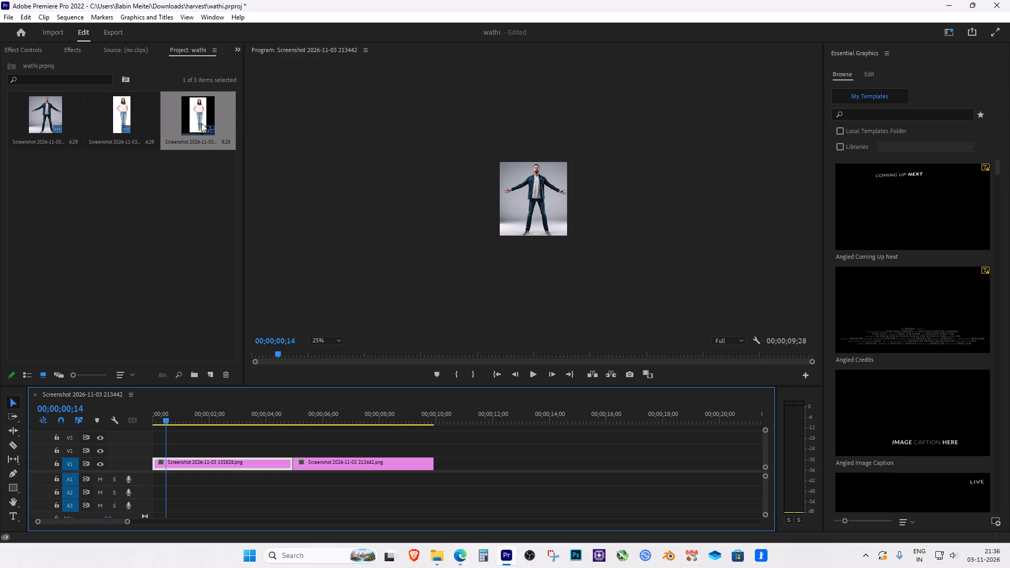
click(80, 49)
click(174, 49)
click(127, 57)
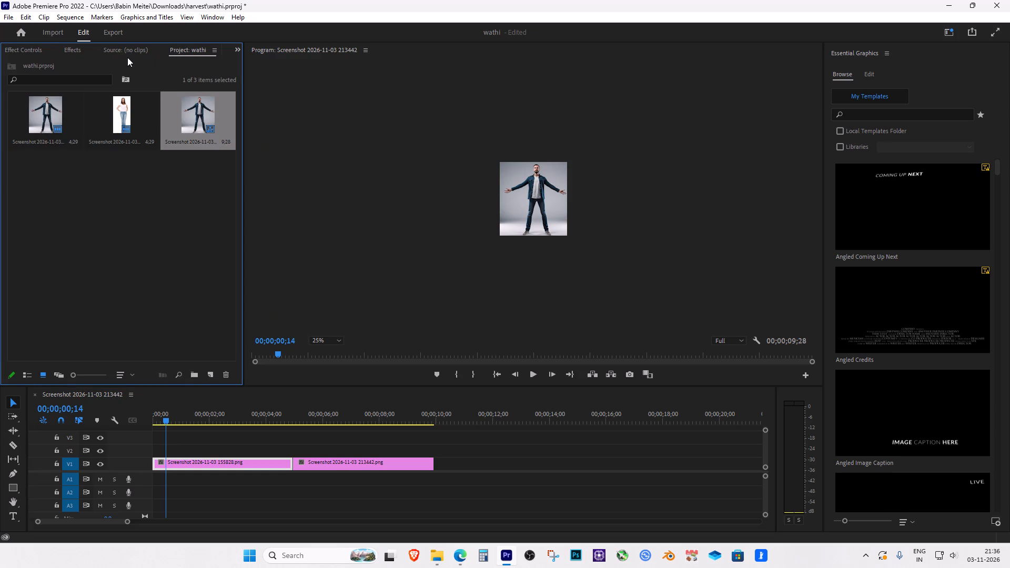
click(57, 53)
drag(97, 115, 124, 115)
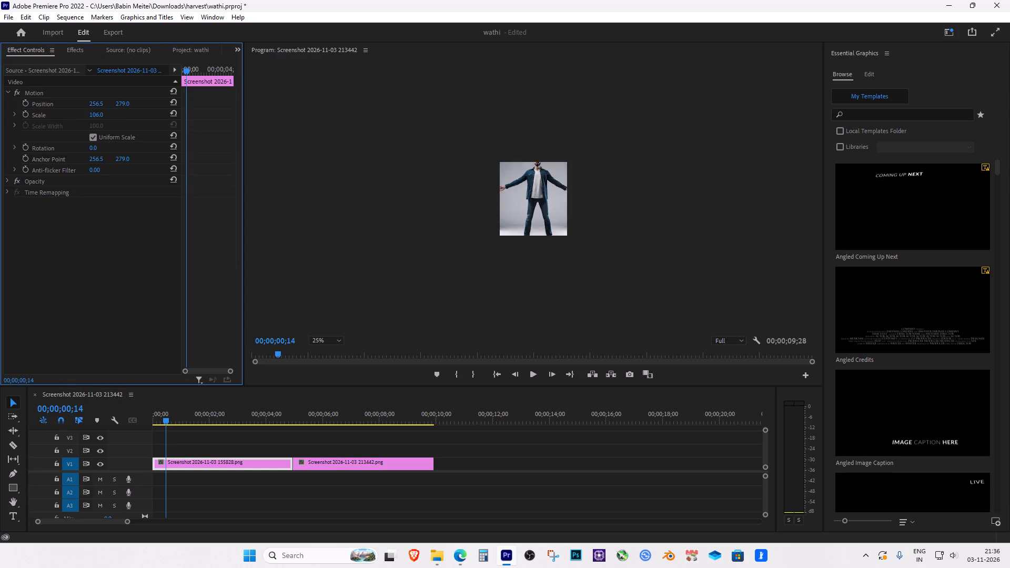
drag(124, 115, 80, 113)
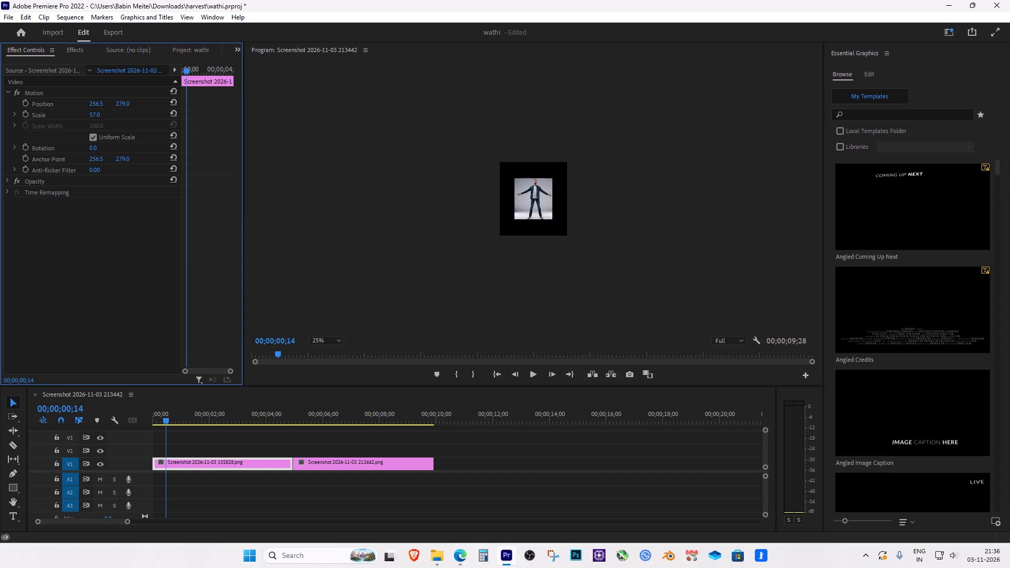
drag(80, 113, 83, 113)
Search the effects for "color key" and apply Color Key to the clip of the man with outstretched arms.
click(338, 347)
click(334, 346)
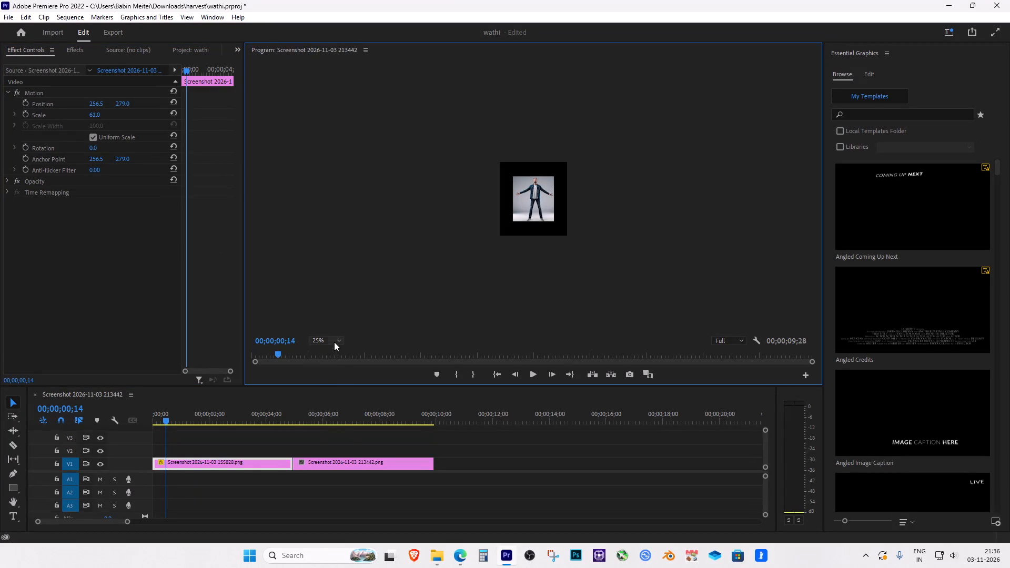
click(334, 341)
click(326, 387)
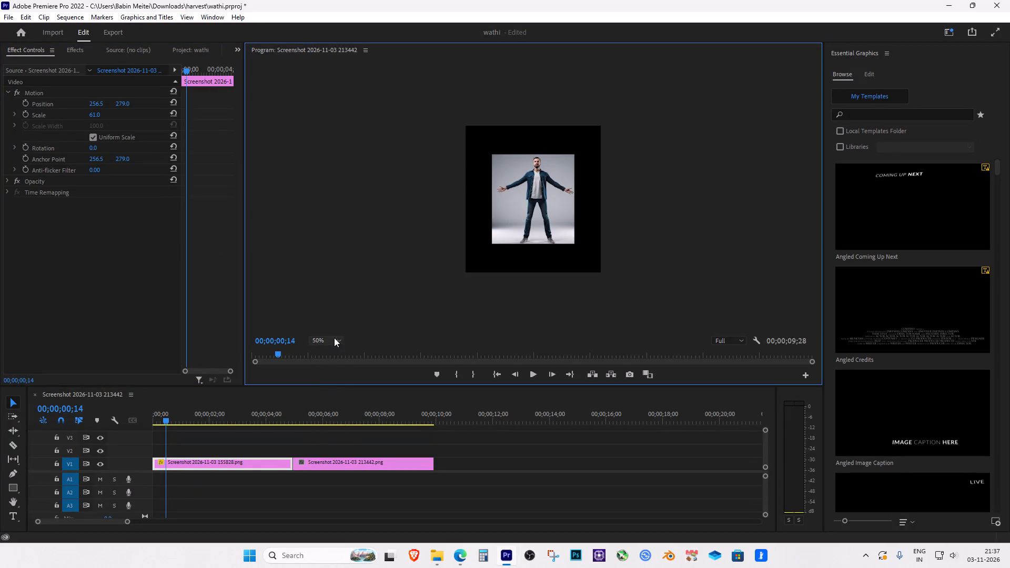
click(334, 337)
click(329, 398)
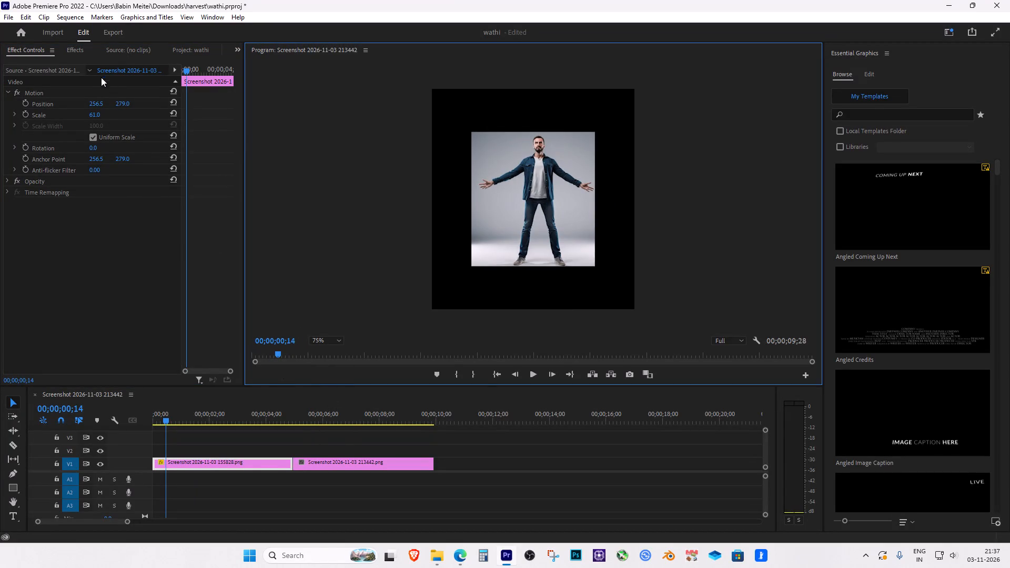
click(87, 51)
click(50, 66)
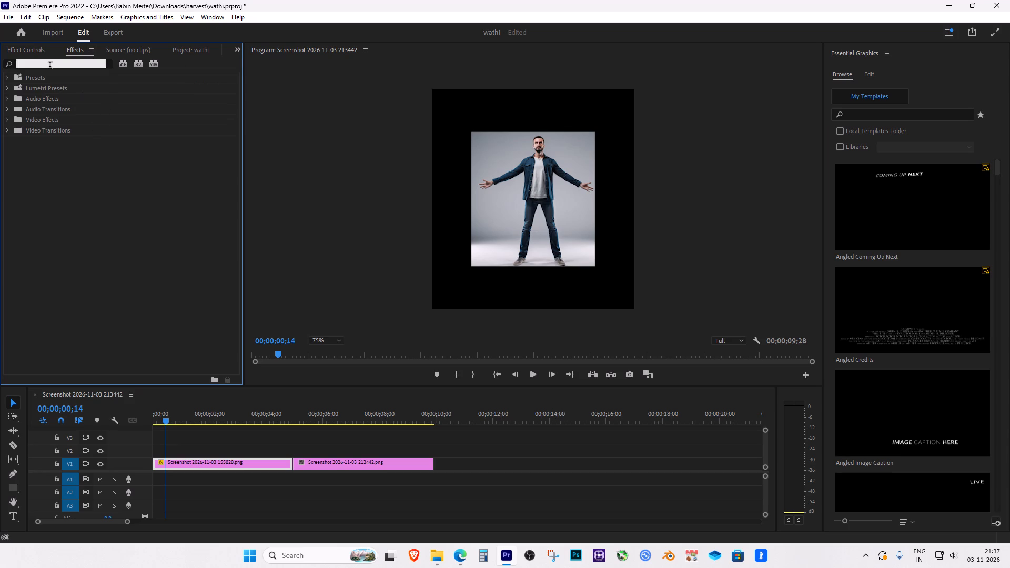
text(color)
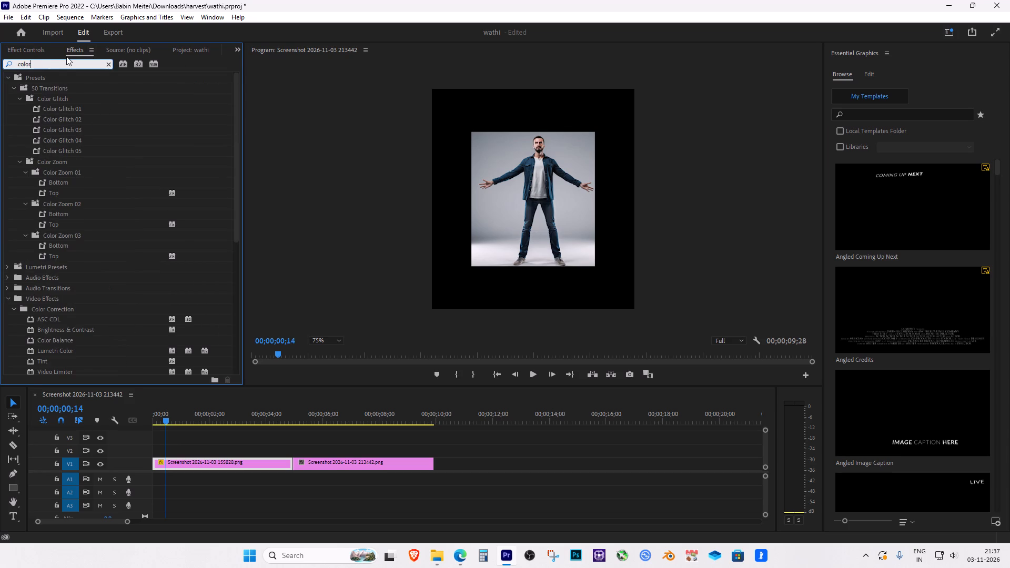
key(space)
text(key)
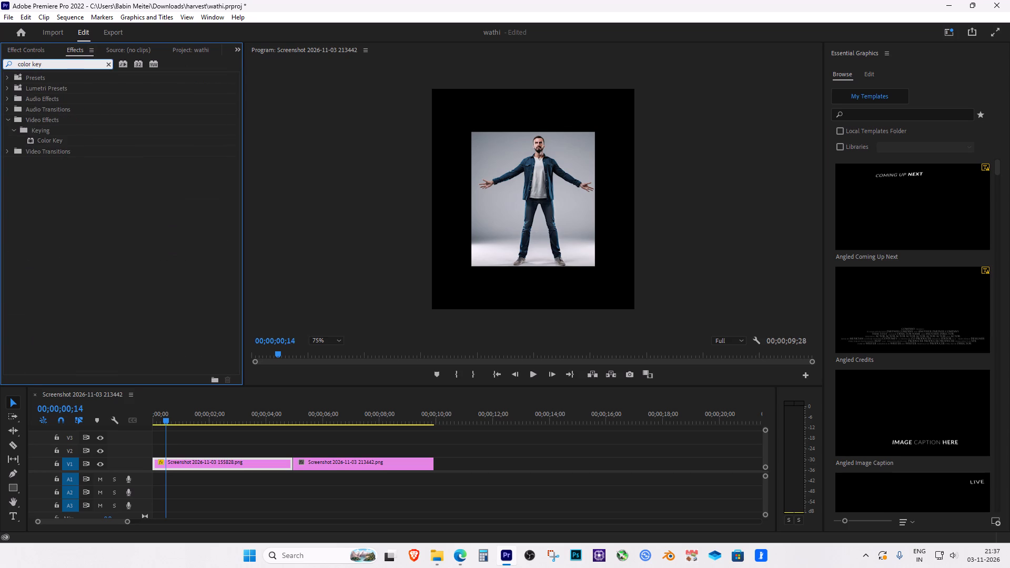
drag(64, 137, 195, 463)
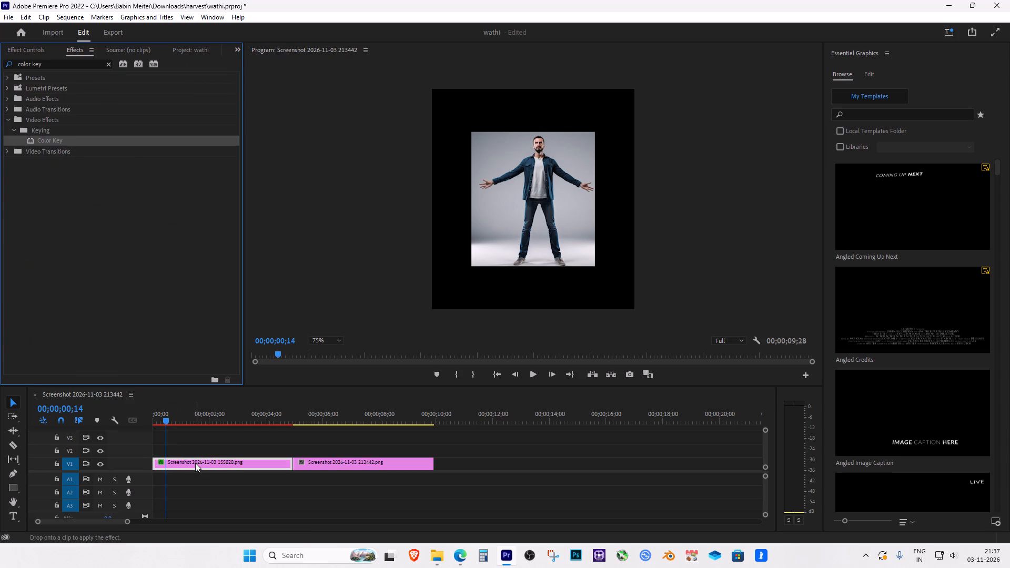
Sample the grey backdrop beside the man's legs as the Color Key effect's key color.
click(136, 46)
click(192, 48)
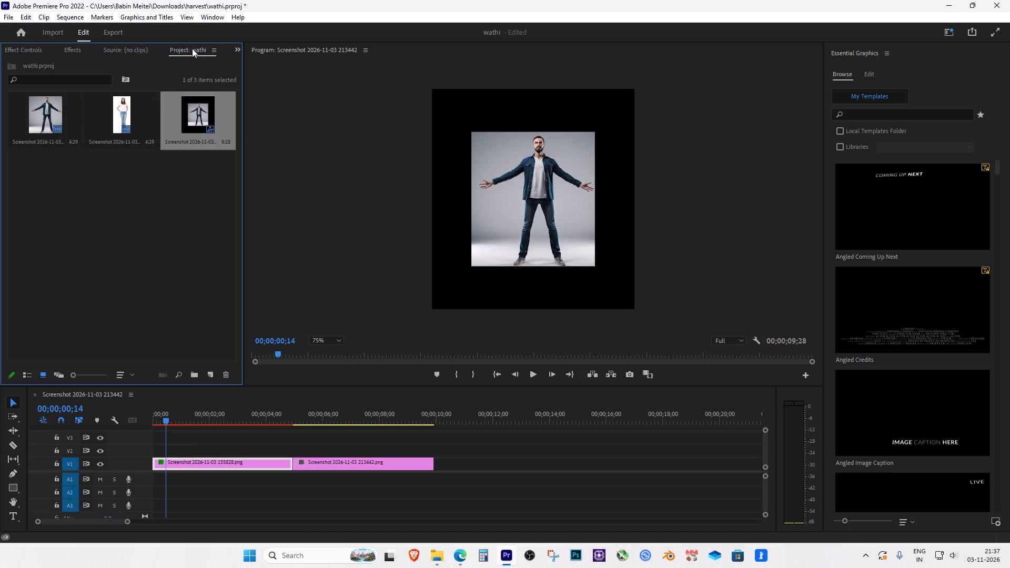
click(70, 53)
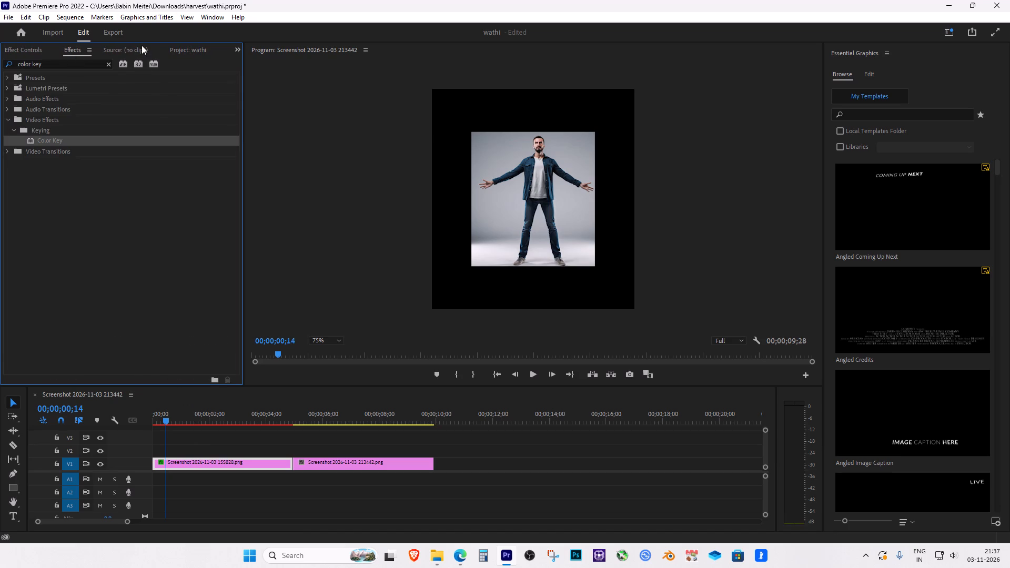
click(142, 45)
click(29, 47)
click(242, 469)
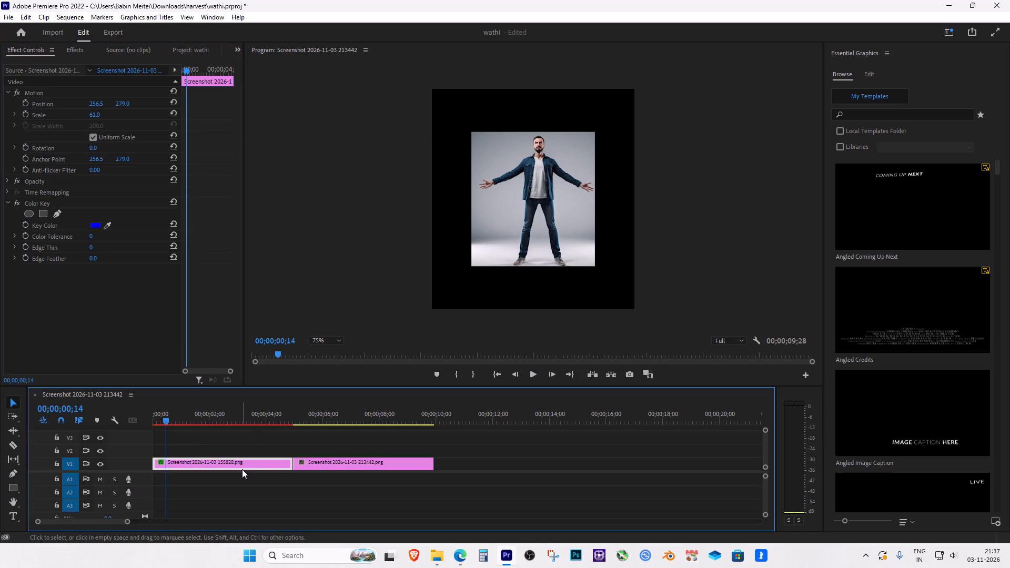
click(108, 227)
click(499, 240)
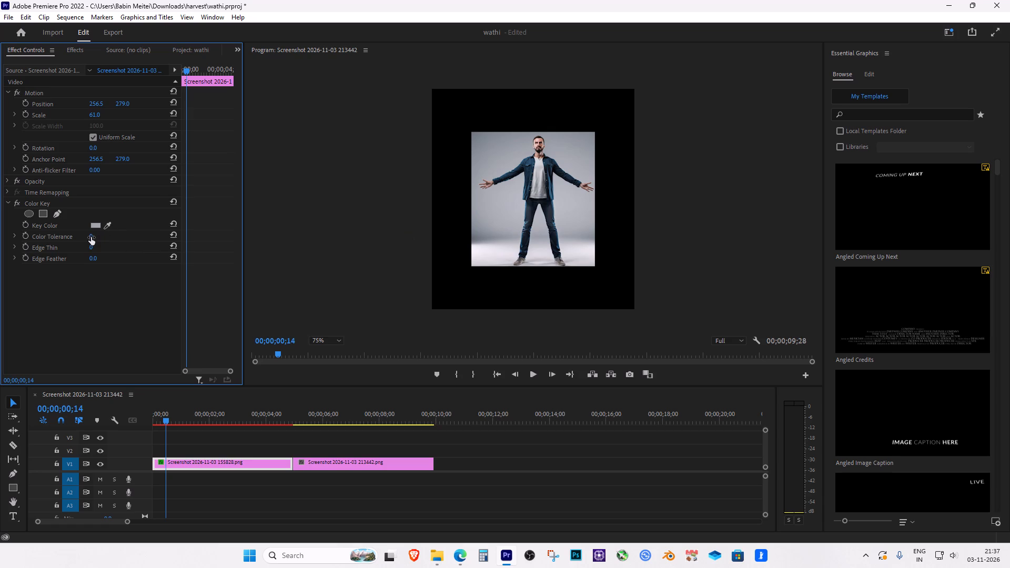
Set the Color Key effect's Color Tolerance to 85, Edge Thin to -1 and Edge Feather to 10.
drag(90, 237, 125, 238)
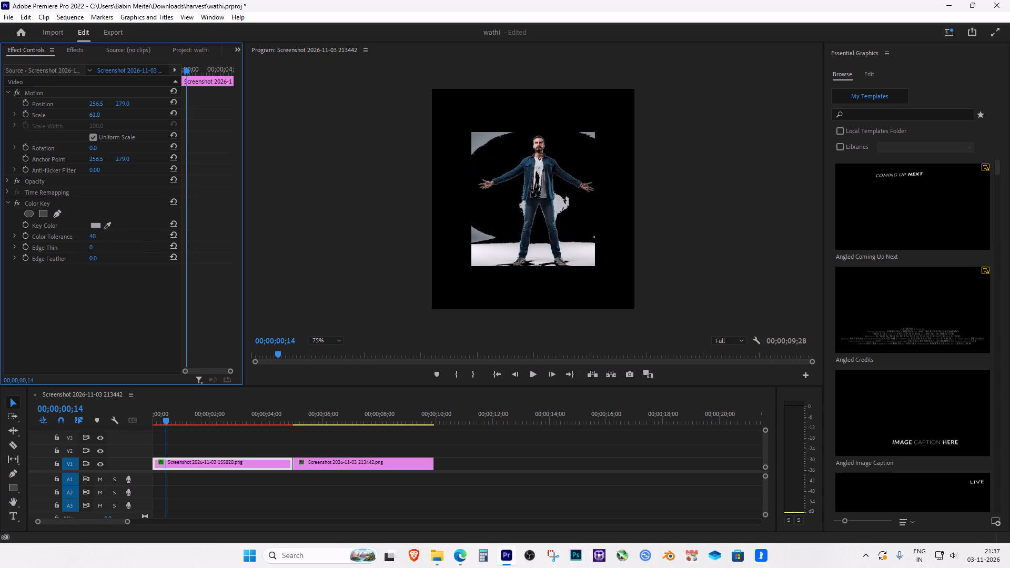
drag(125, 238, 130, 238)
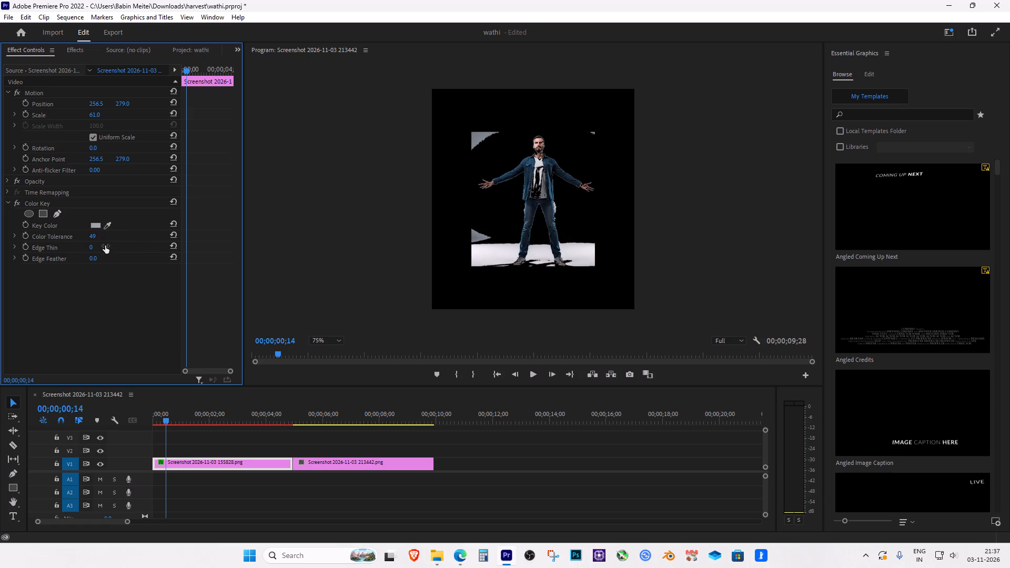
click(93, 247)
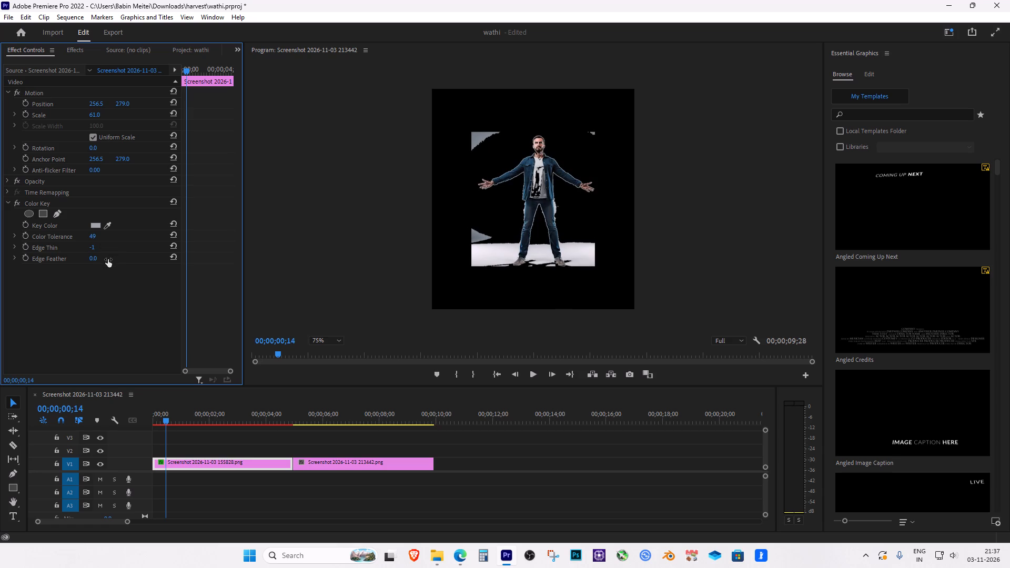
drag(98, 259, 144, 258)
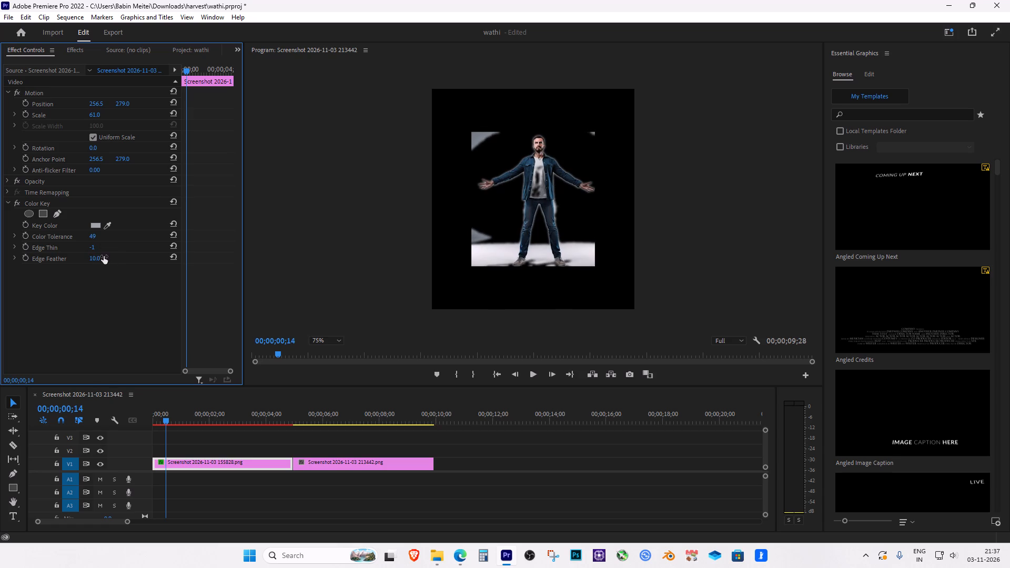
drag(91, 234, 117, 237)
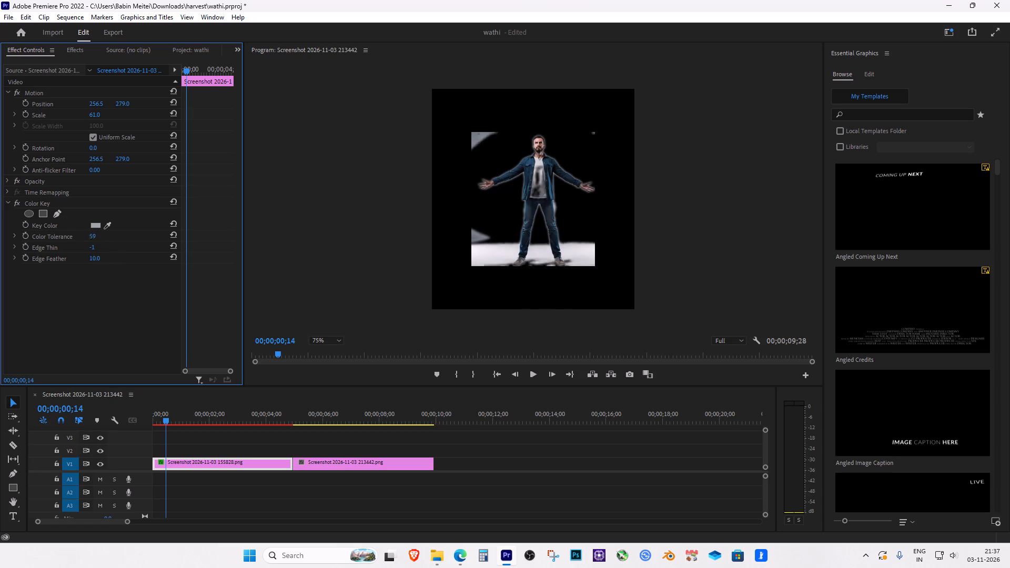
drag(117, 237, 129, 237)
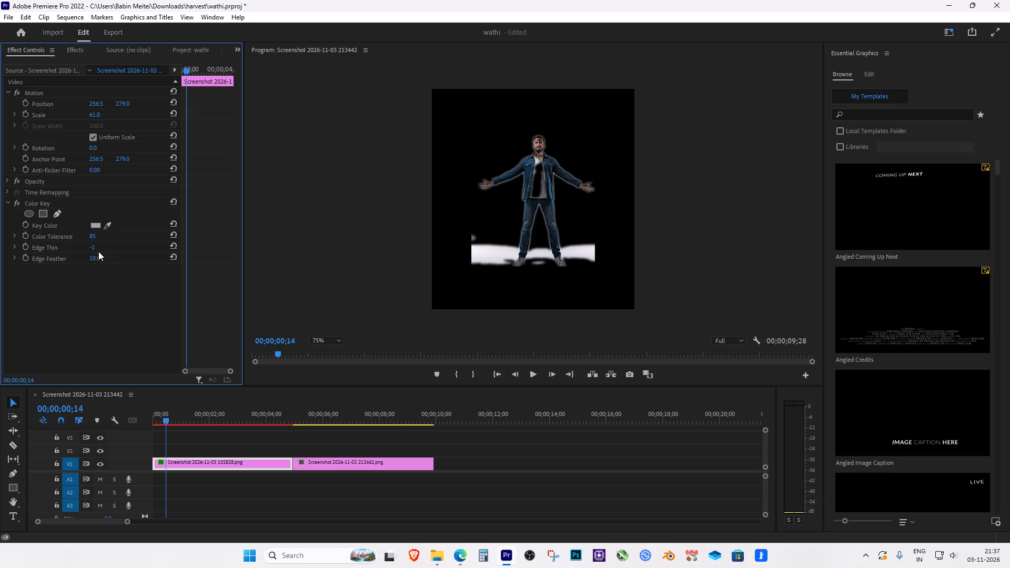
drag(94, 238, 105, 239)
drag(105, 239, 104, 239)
Delete the Color Key effect from the clip of the man with outstretched arms.
click(64, 205)
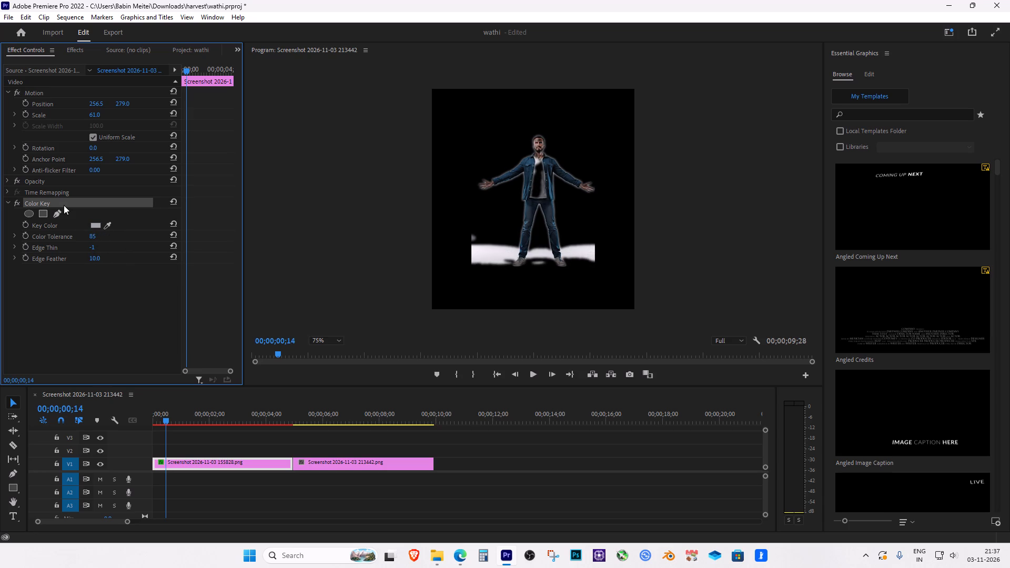
key(Delete)
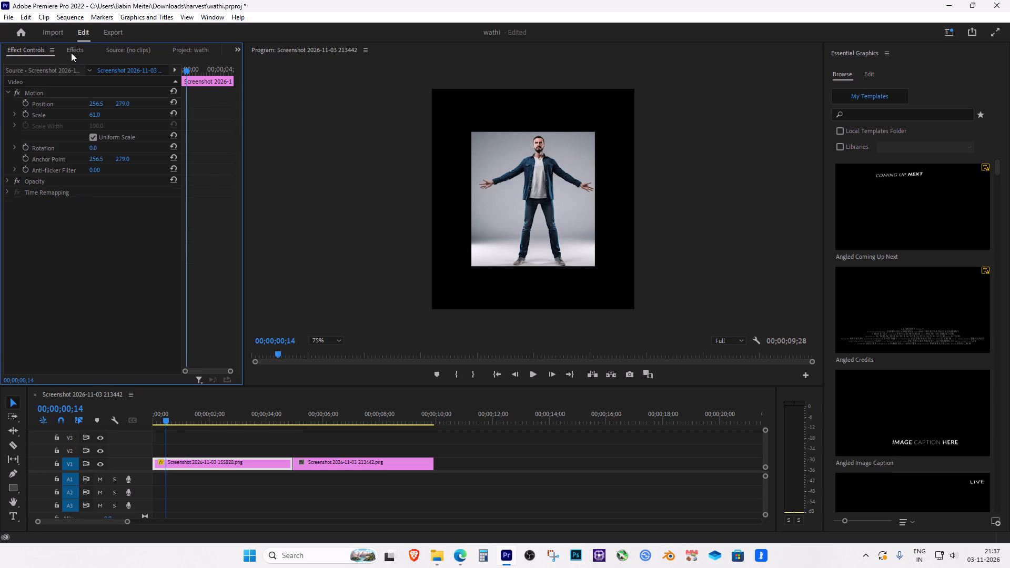
Search the effects for "ultra" and apply Ultra Key to the clip of the man with outstretched arms.
click(71, 53)
drag(92, 64, 0, 55)
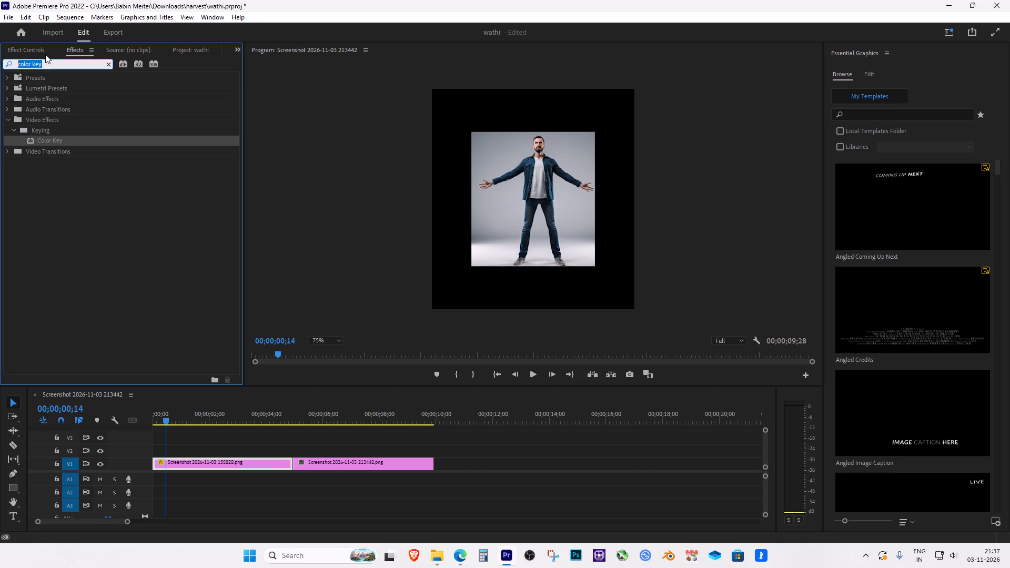
text(ulr)
key(BackSpace)
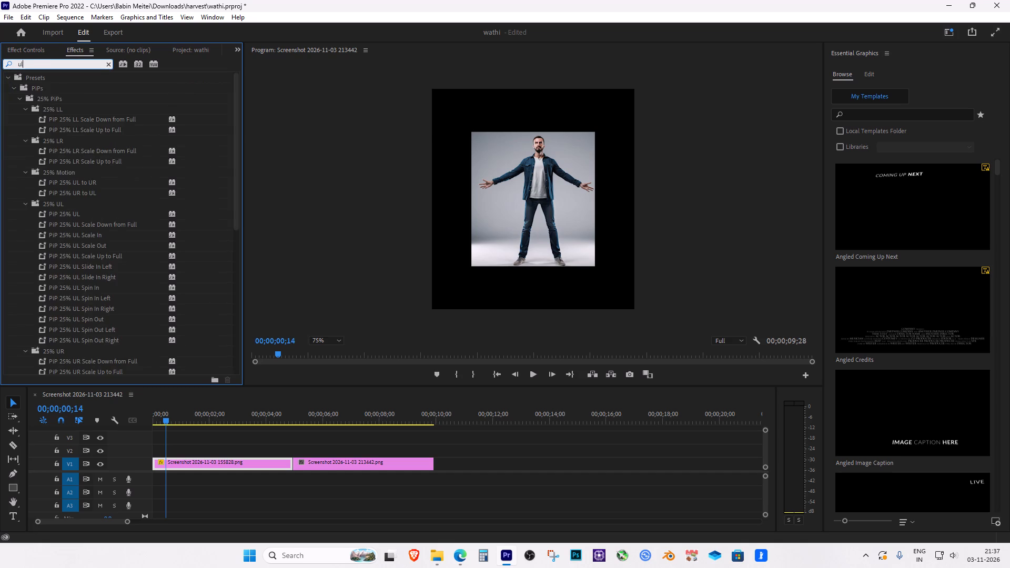
text(tra)
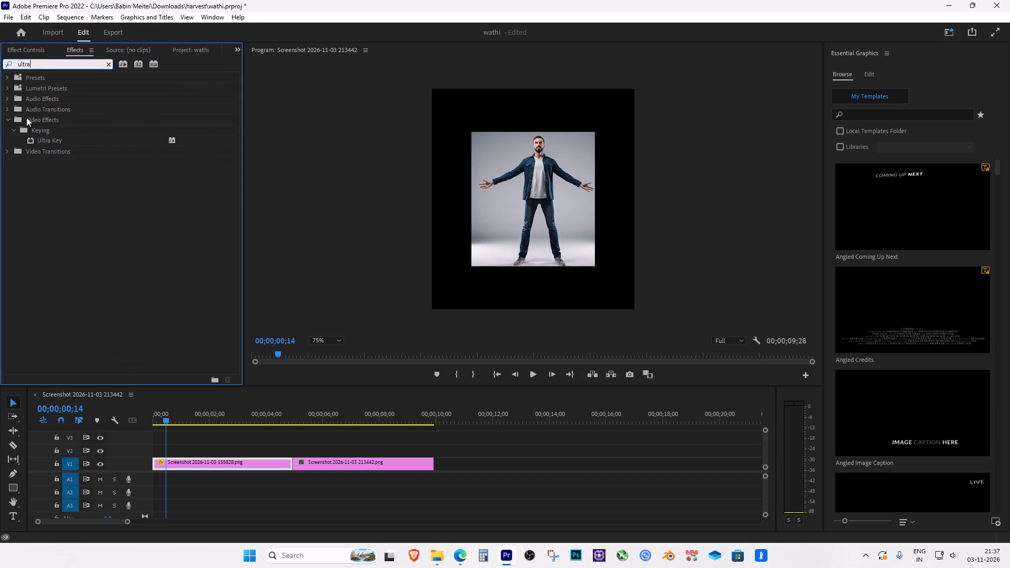
drag(68, 142, 197, 464)
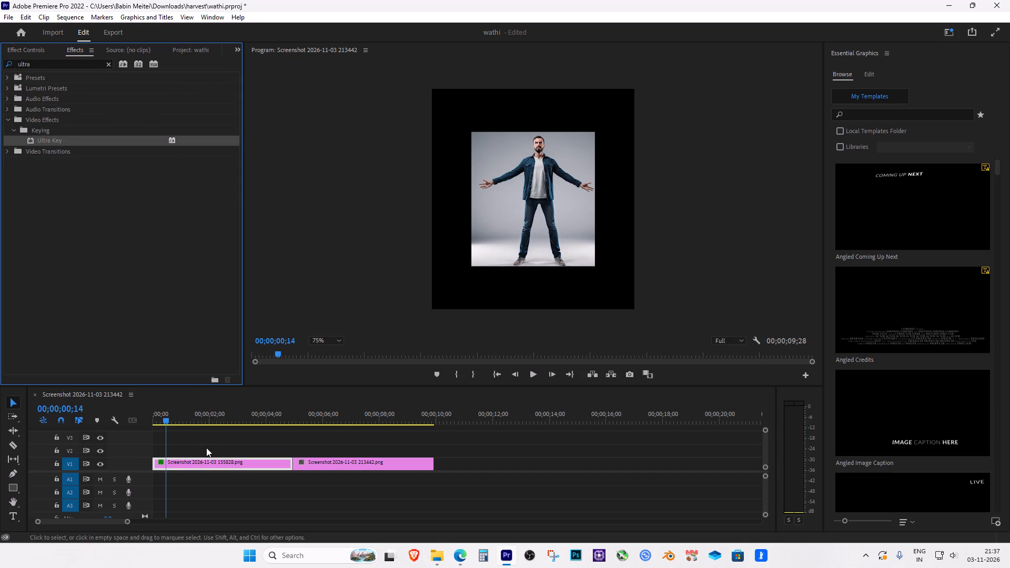
Sample the grey backdrop beside the man's legs as the Ultra Key effect's key color.
click(43, 49)
click(138, 48)
click(27, 46)
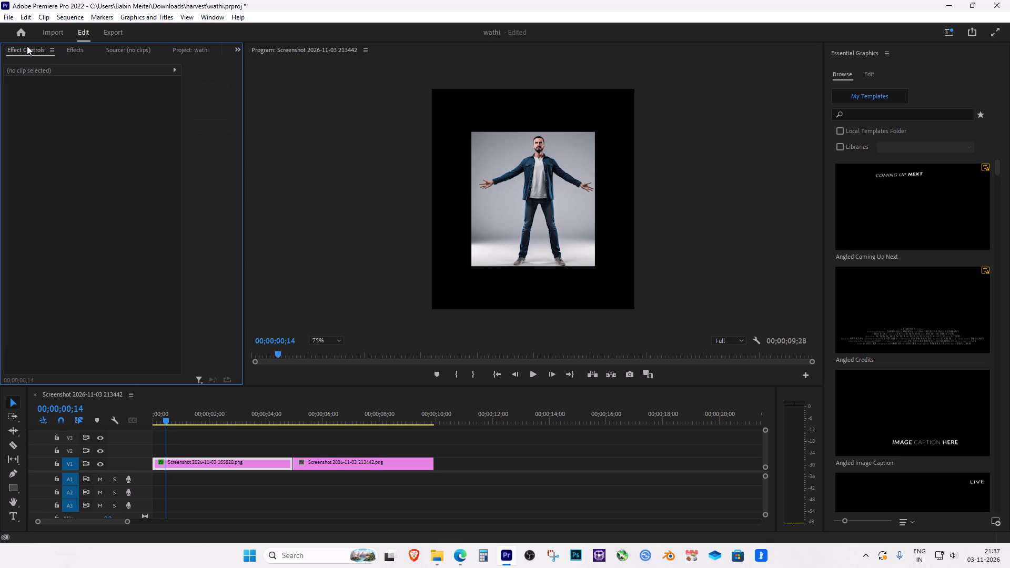
click(213, 465)
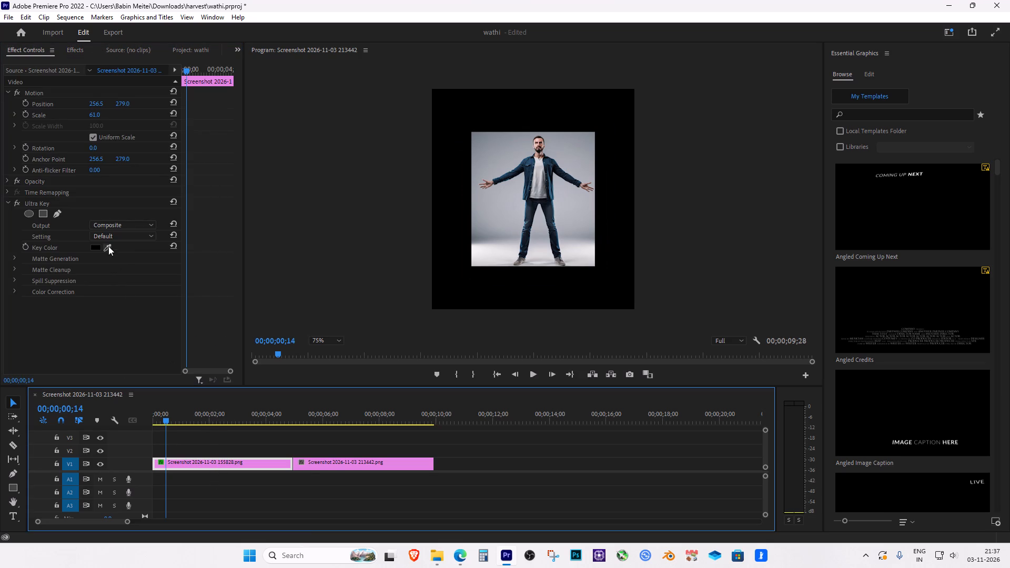
click(108, 246)
click(490, 227)
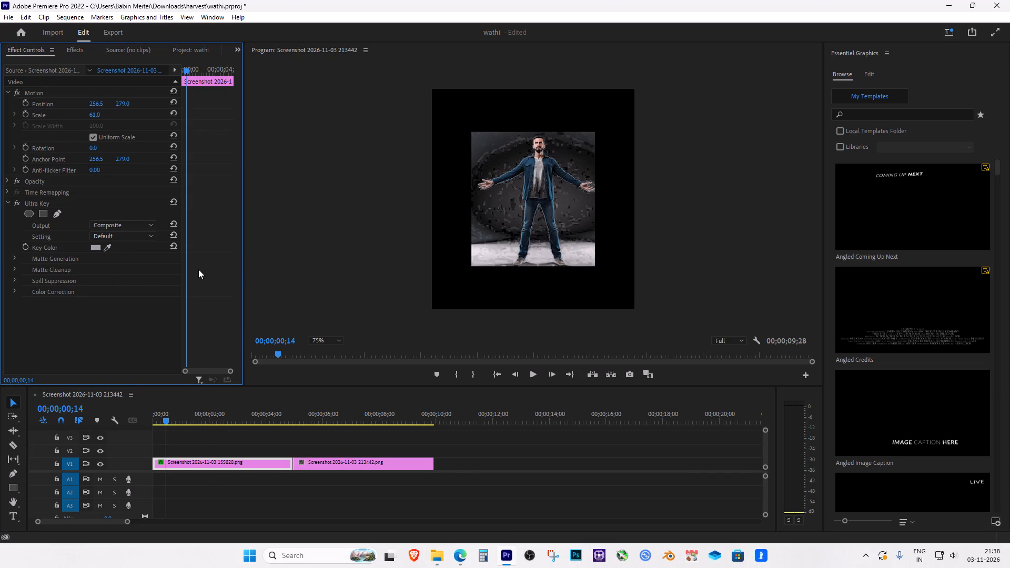
In Ultra Key's Matte Generation settings, set Transparency to 43, Tolerance to 79 and Pedestal to 55.
click(11, 258)
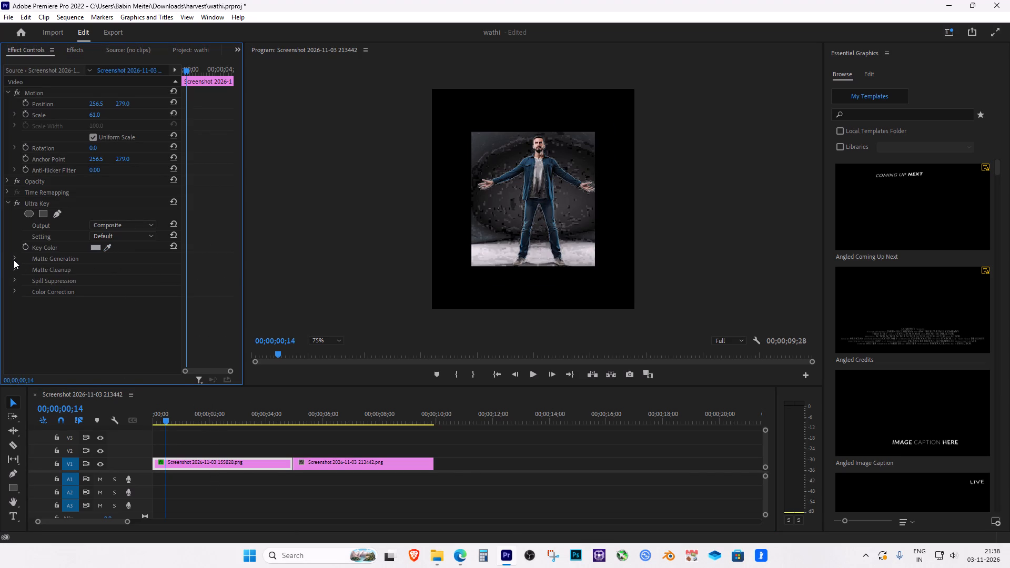
click(17, 258)
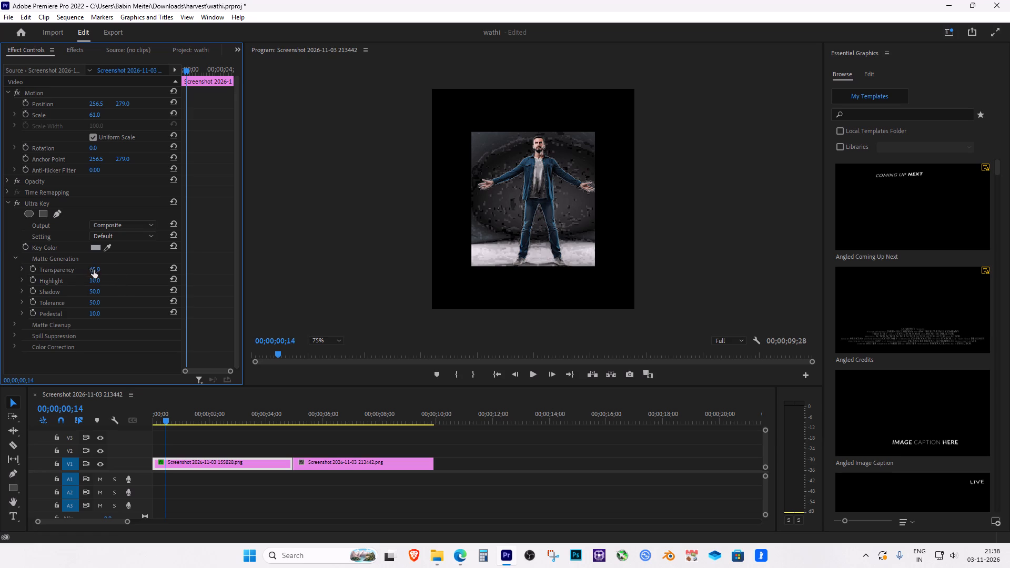
drag(94, 270, 109, 263)
drag(95, 303, 140, 298)
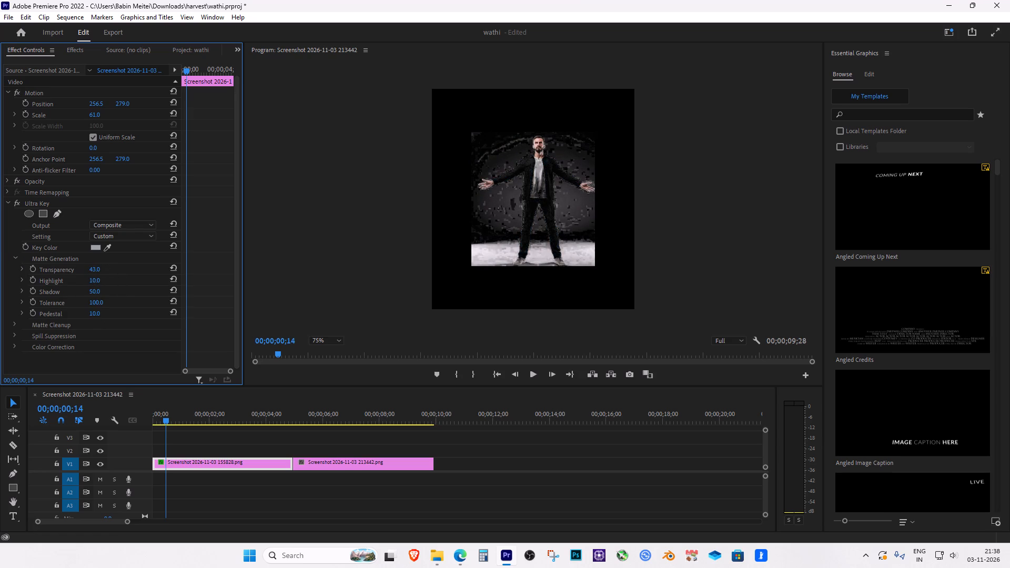
drag(140, 298, 139, 301)
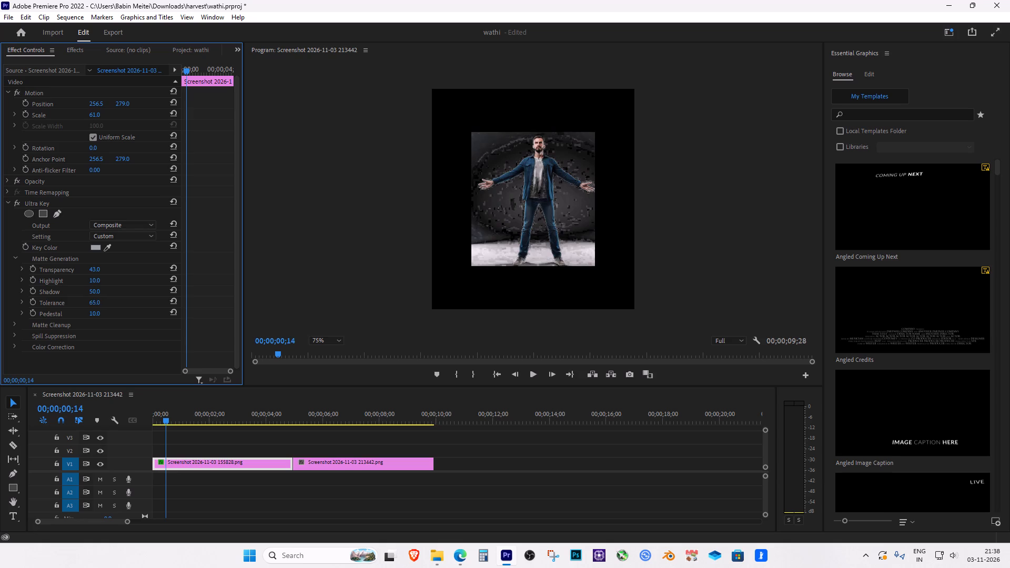
drag(139, 301, 147, 301)
drag(95, 315, 132, 315)
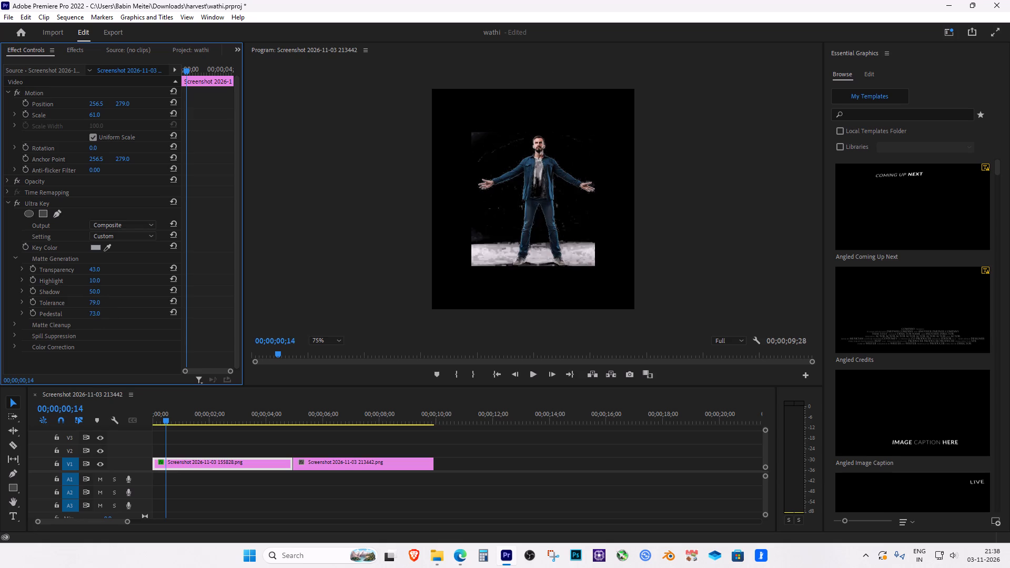
drag(132, 315, 115, 311)
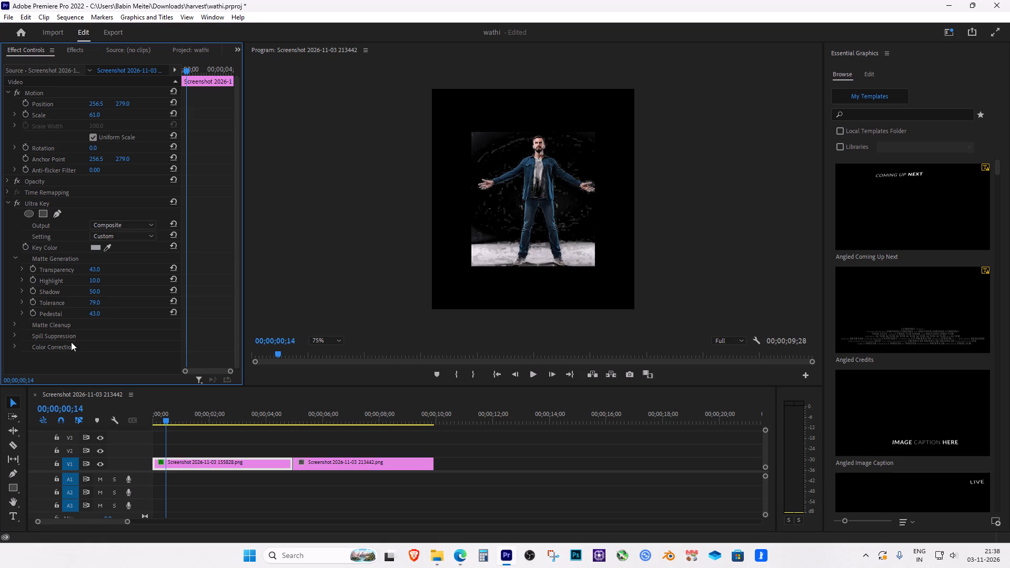
drag(95, 315, 109, 309)
In Ultra Key's Matte Cleanup settings, set Choke to 39, Soften to 4, Contrast to 74 and Mid Point to 60.
click(15, 326)
drag(92, 336, 117, 331)
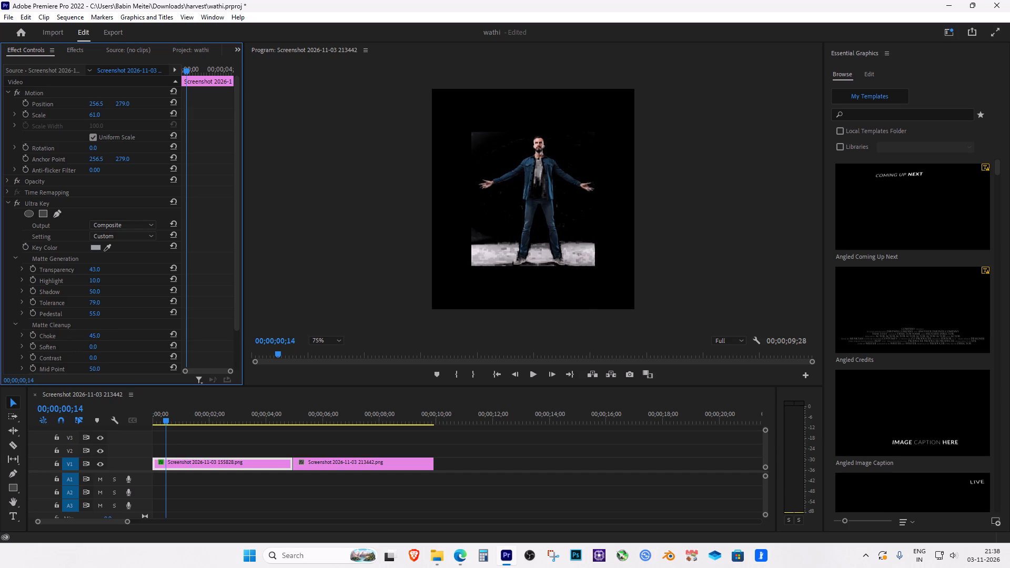
drag(117, 331, 113, 330)
scroll(143, 338, down, 5)
drag(92, 303, 95, 303)
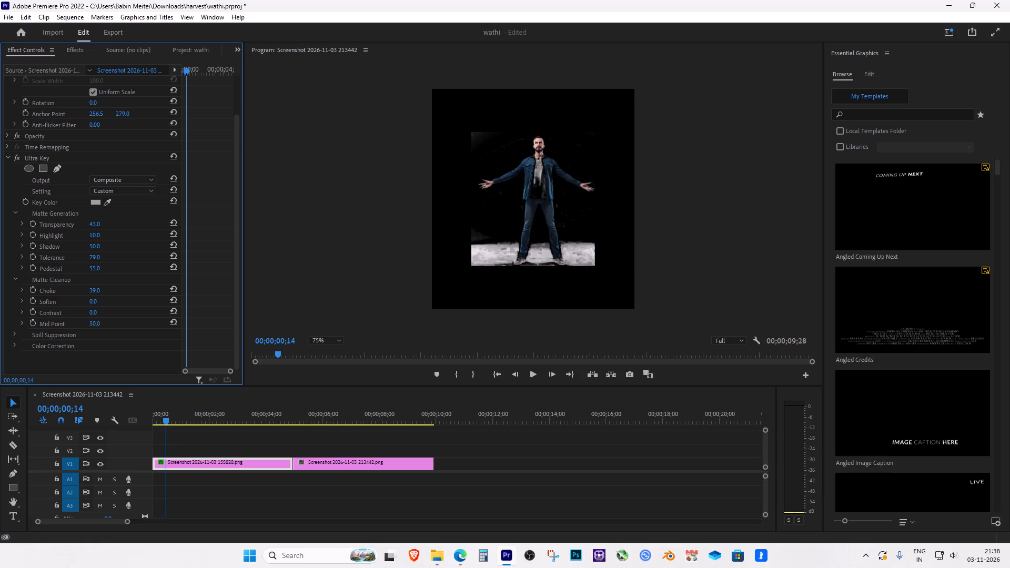
drag(95, 303, 97, 303)
drag(97, 312, 119, 310)
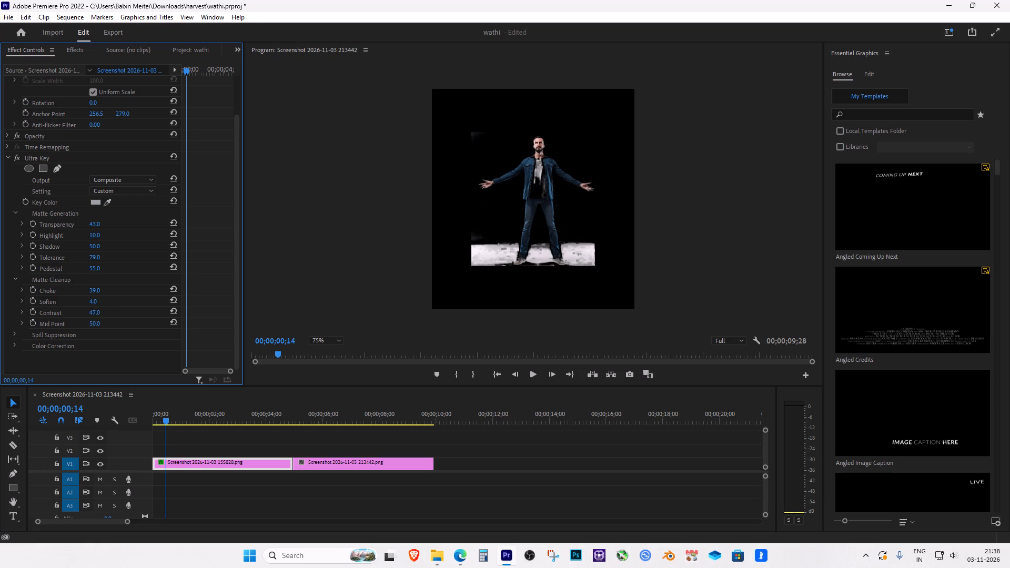
drag(119, 310, 135, 312)
drag(96, 322, 113, 324)
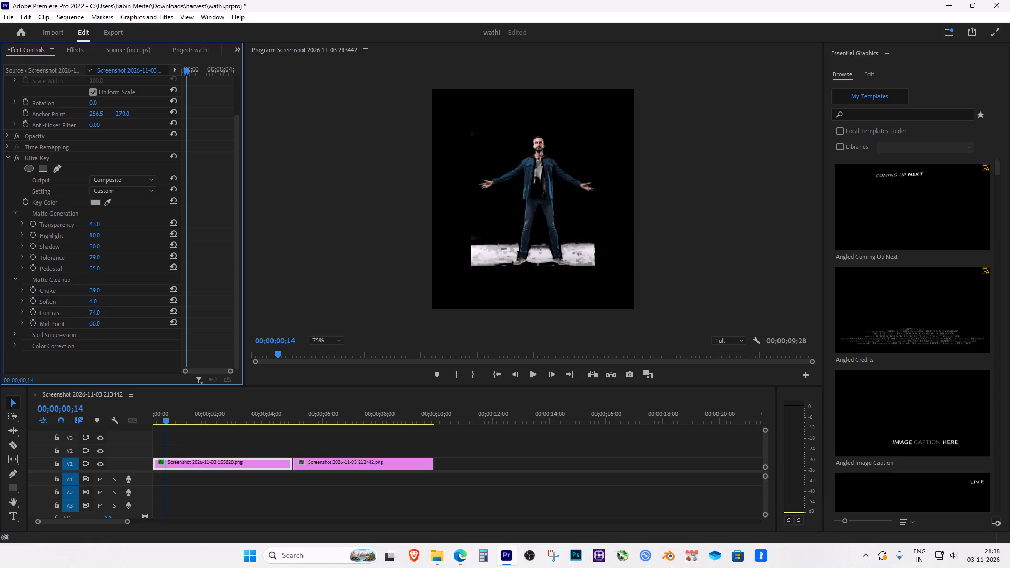
drag(113, 324, 110, 325)
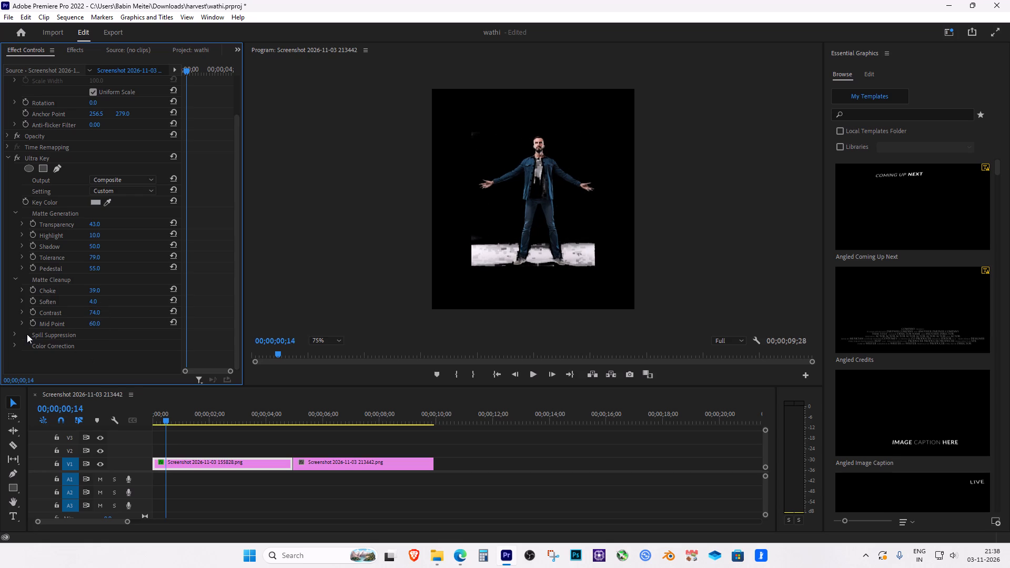
In Ultra Key's Spill Suppression settings, set Desaturate to 73 and Range to 39.
click(15, 335)
scroll(113, 341, down, 4)
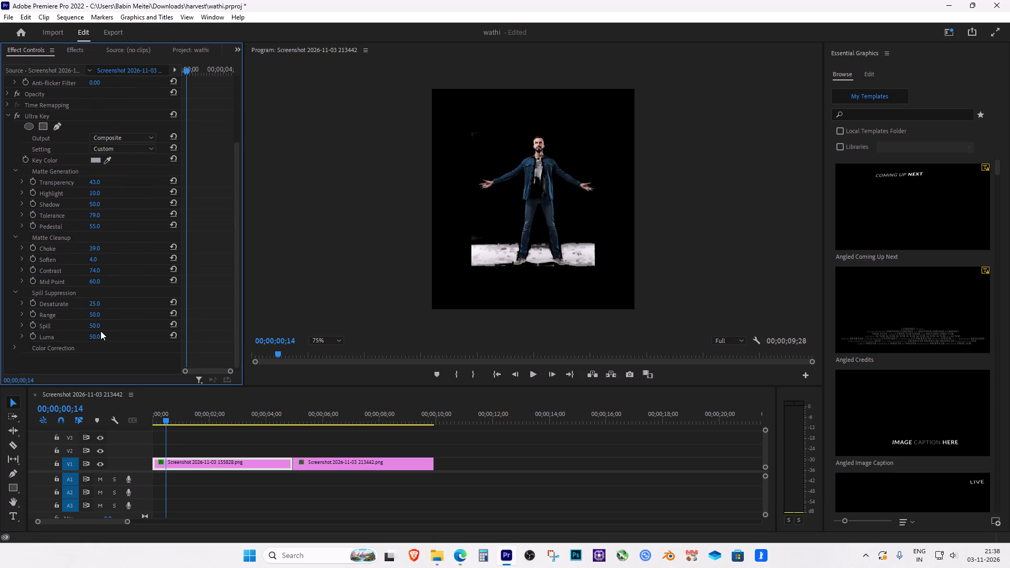
scroll(100, 331, down, 1)
drag(94, 302, 122, 298)
click(95, 313)
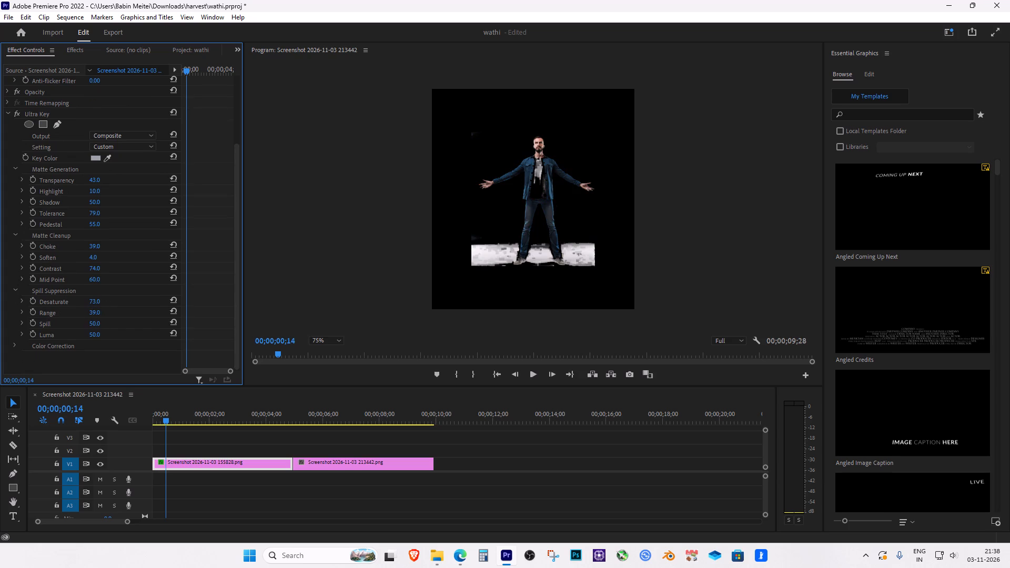
Expand Ultra Key's Color Correction settings and review the effect's parameters.
click(11, 343)
click(13, 344)
scroll(74, 344, down, 3)
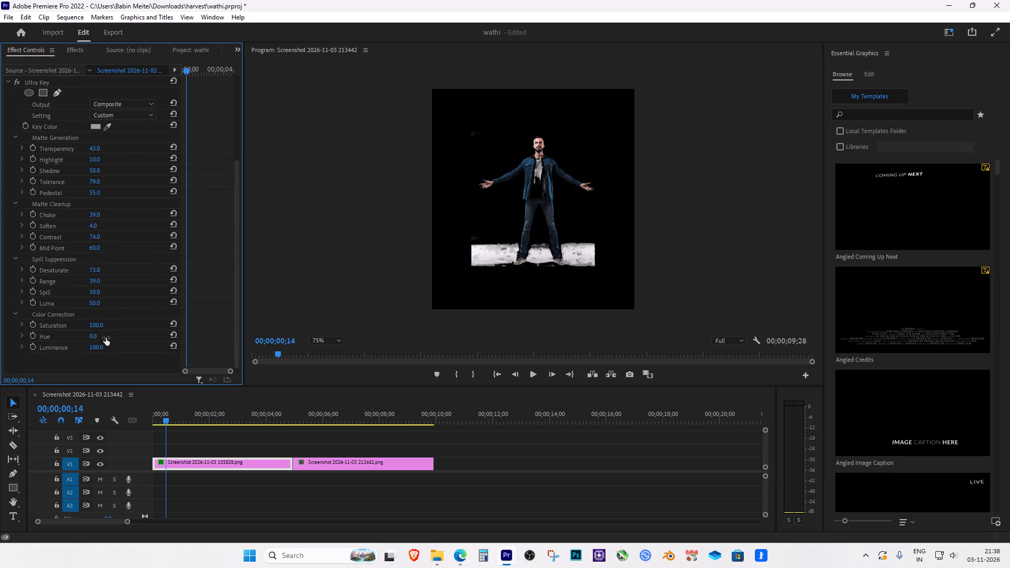
scroll(98, 332, up, 9)
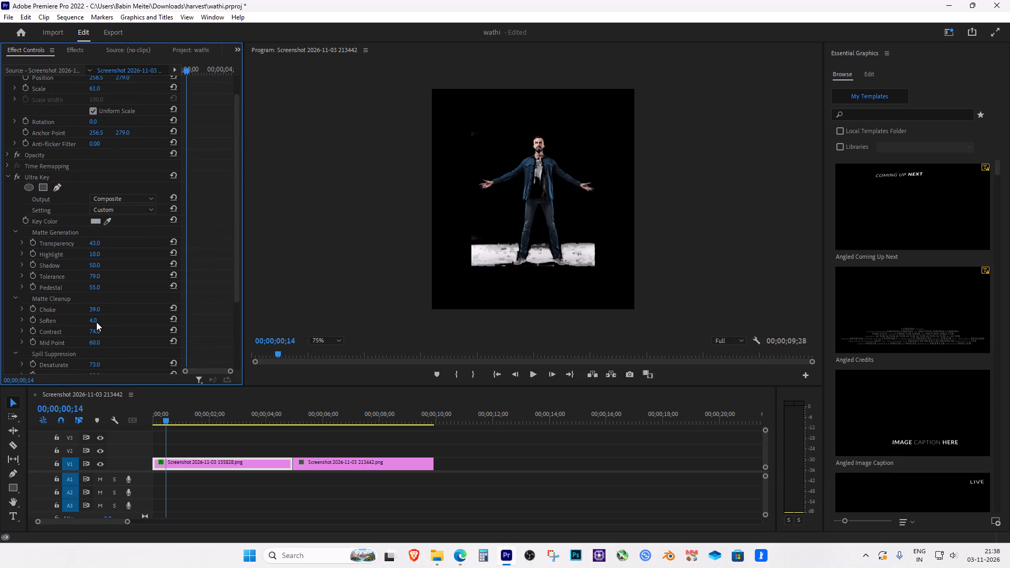
scroll(96, 322, up, 2)
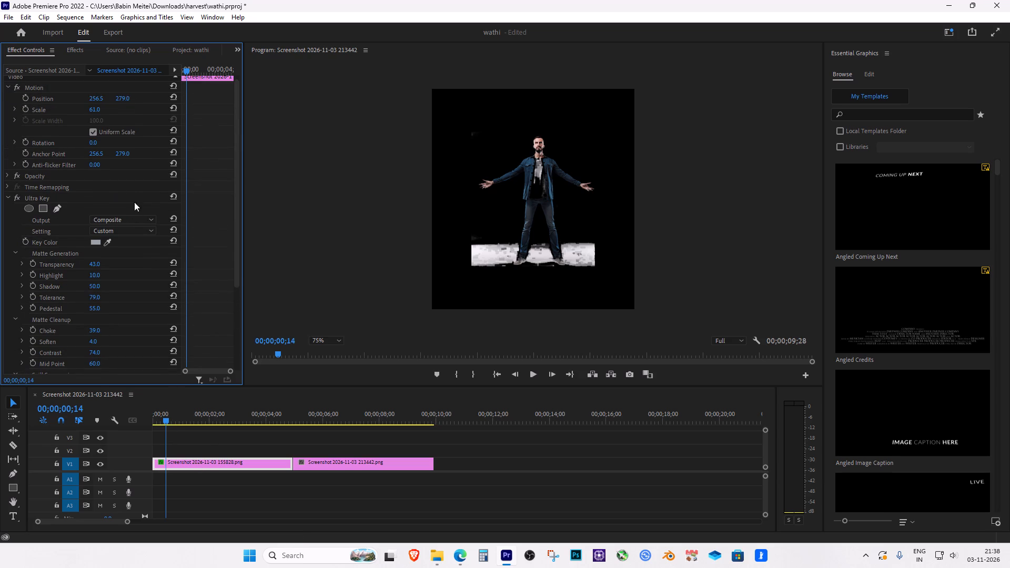
Find the Basic 3D effect by searching "basic" and apply it to the man's clip.
scroll(140, 185, up, 6)
click(83, 50)
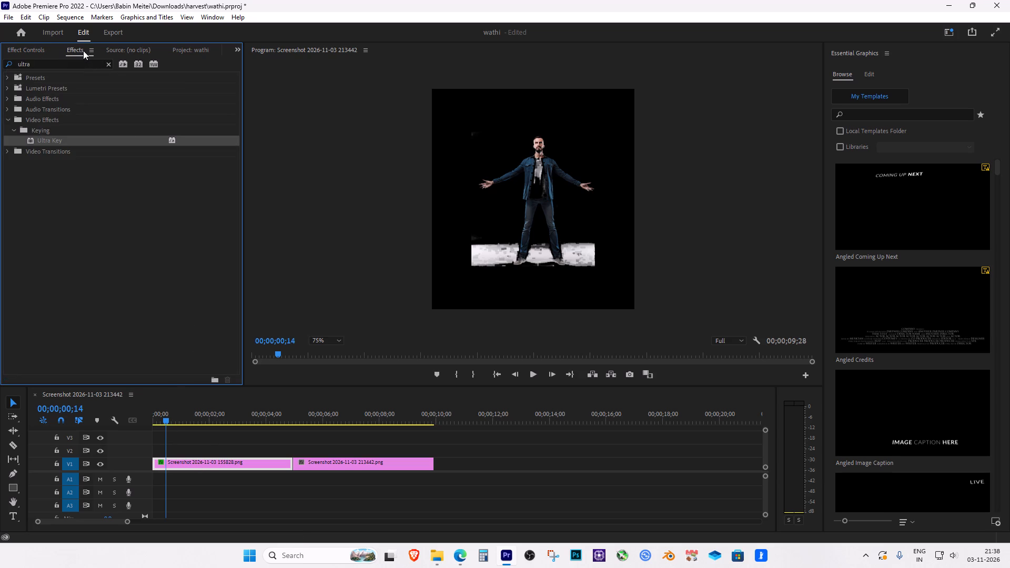
click(109, 66)
click(89, 67)
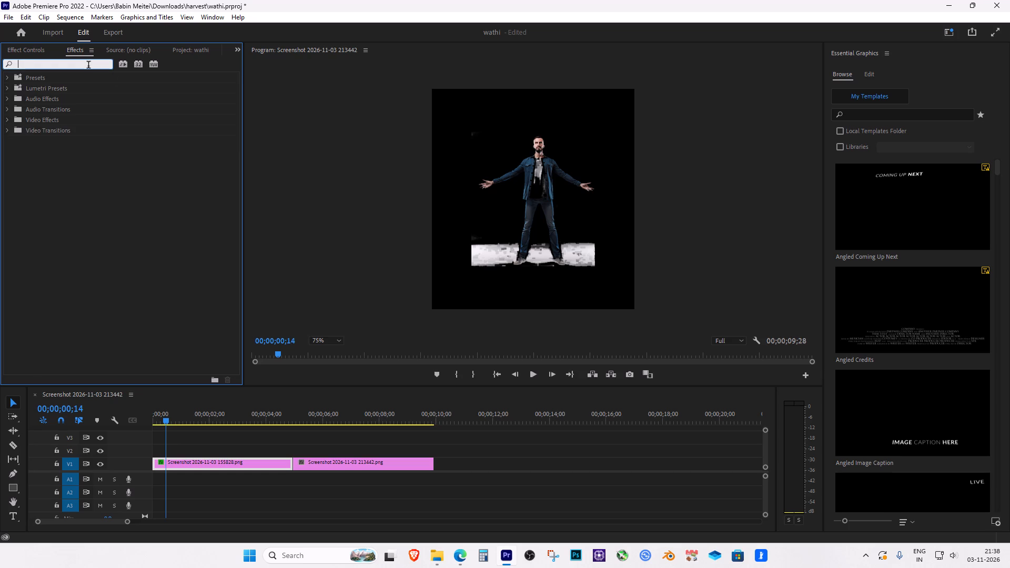
text(bas)
text(ic)
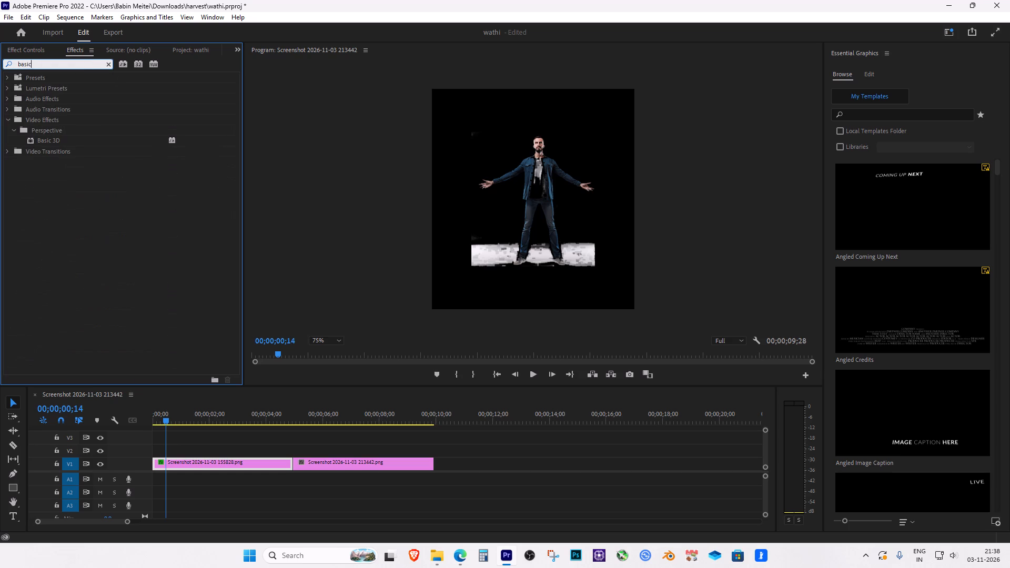
double_click(58, 139)
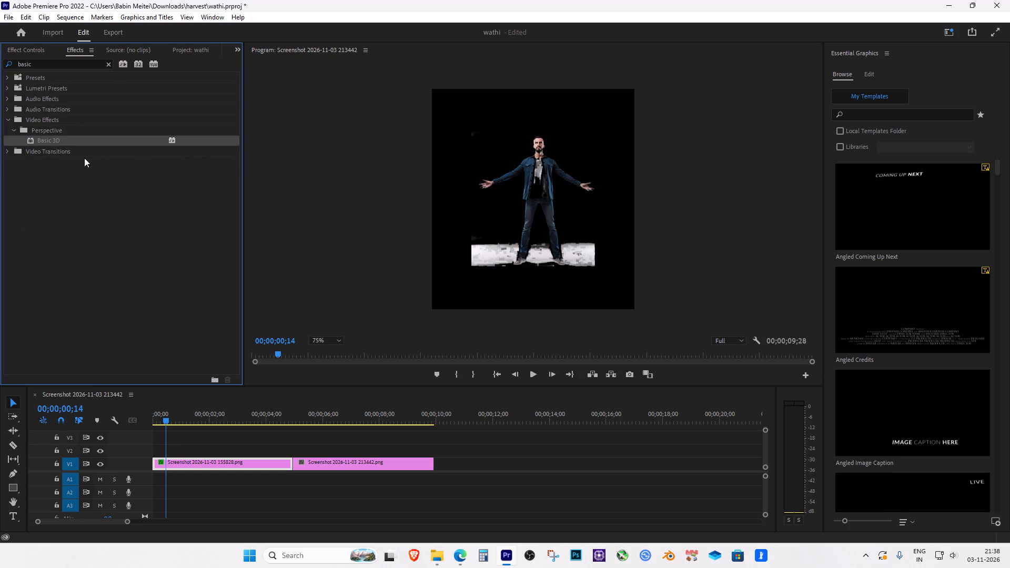
Set the man's clip to Scale 40 and Position 208.5, 307.
click(38, 49)
scroll(118, 281, down, 7)
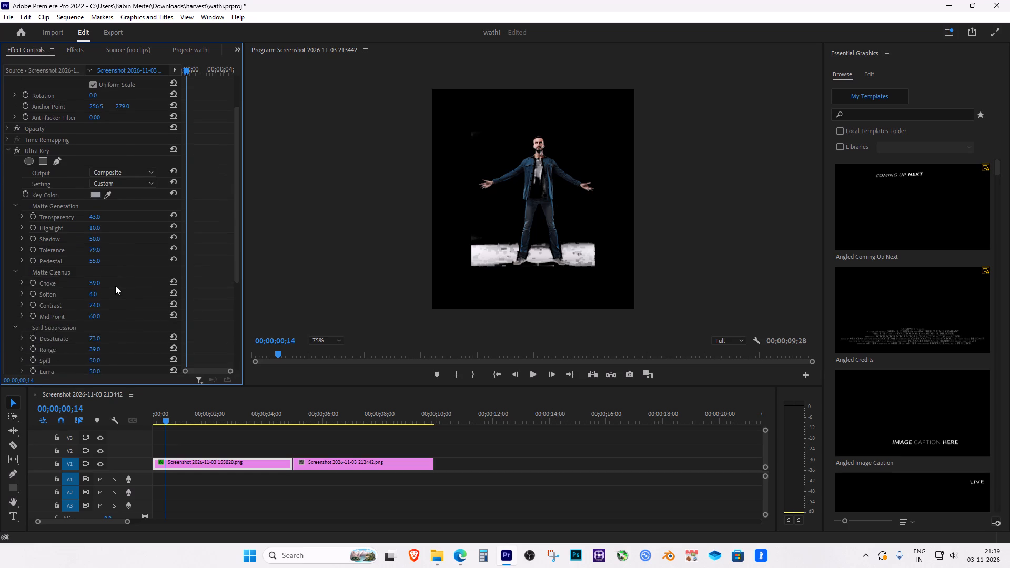
scroll(115, 286, down, 5)
scroll(115, 285, up, 20)
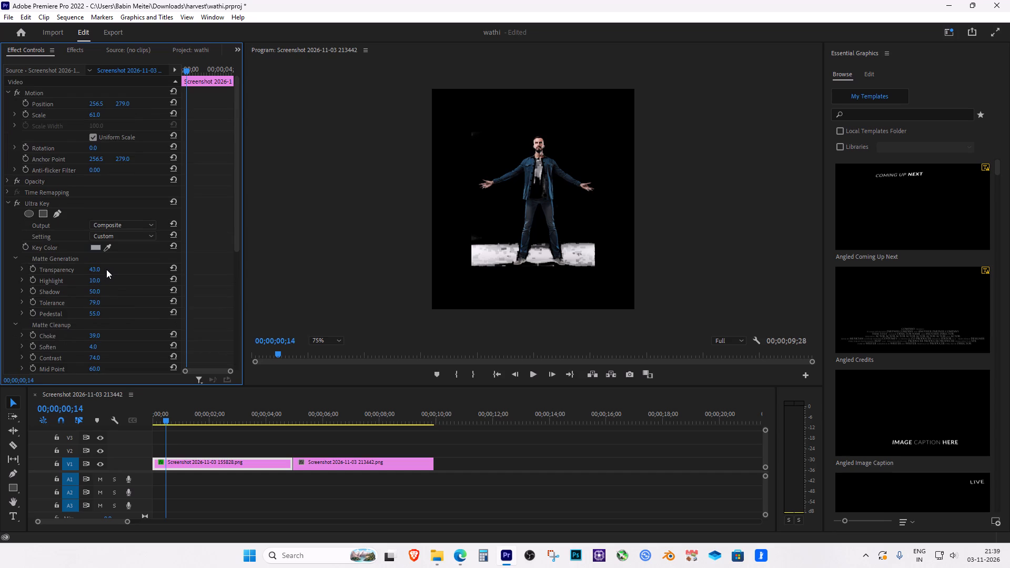
drag(97, 115, 78, 116)
drag(78, 116, 73, 121)
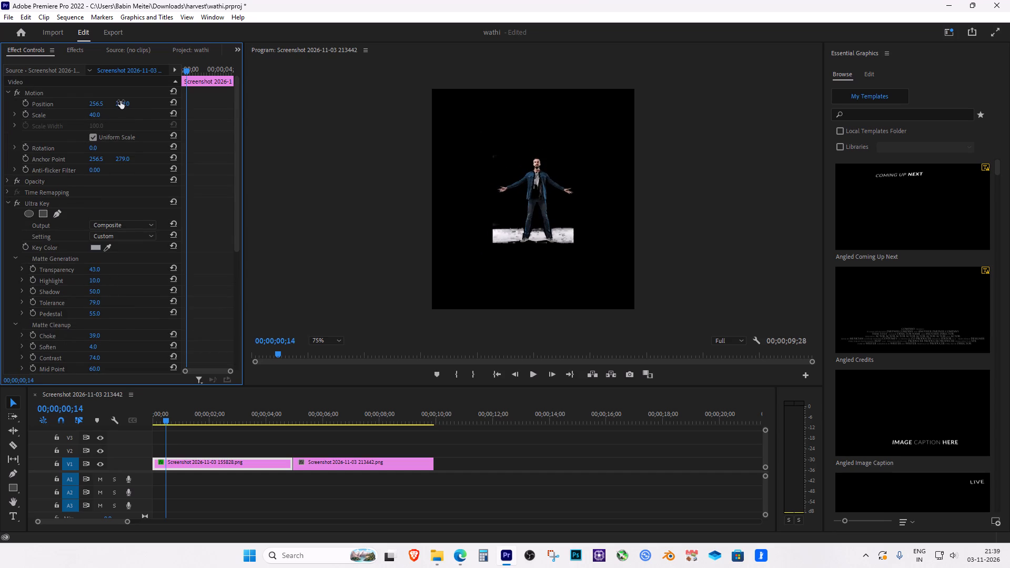
drag(122, 105, 169, 90)
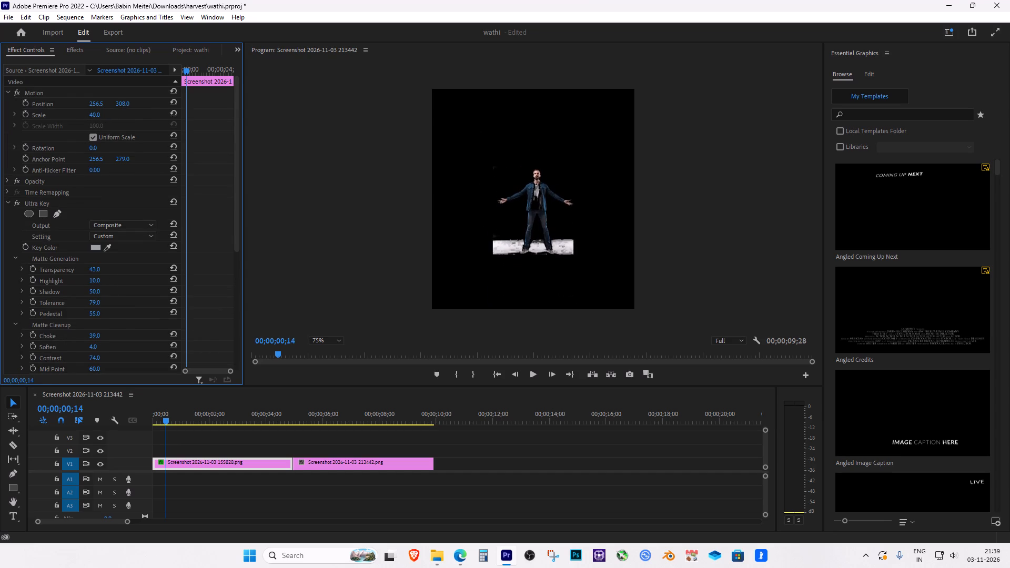
drag(169, 90, 169, 92)
drag(96, 102, 77, 108)
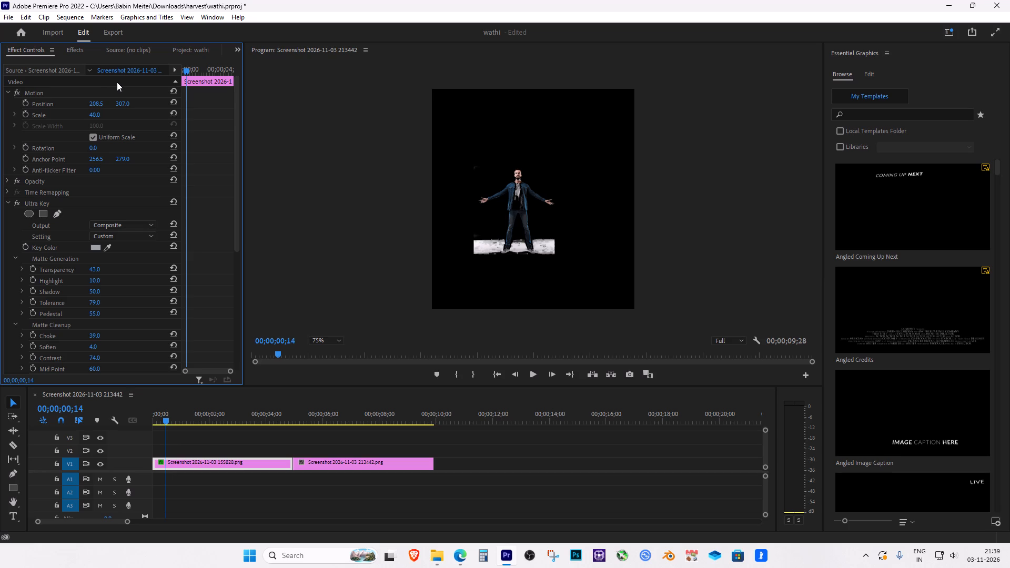
Move the woman's clip onto track V2, directly above the man's clip at the start of the sequence.
drag(334, 461, 334, 460)
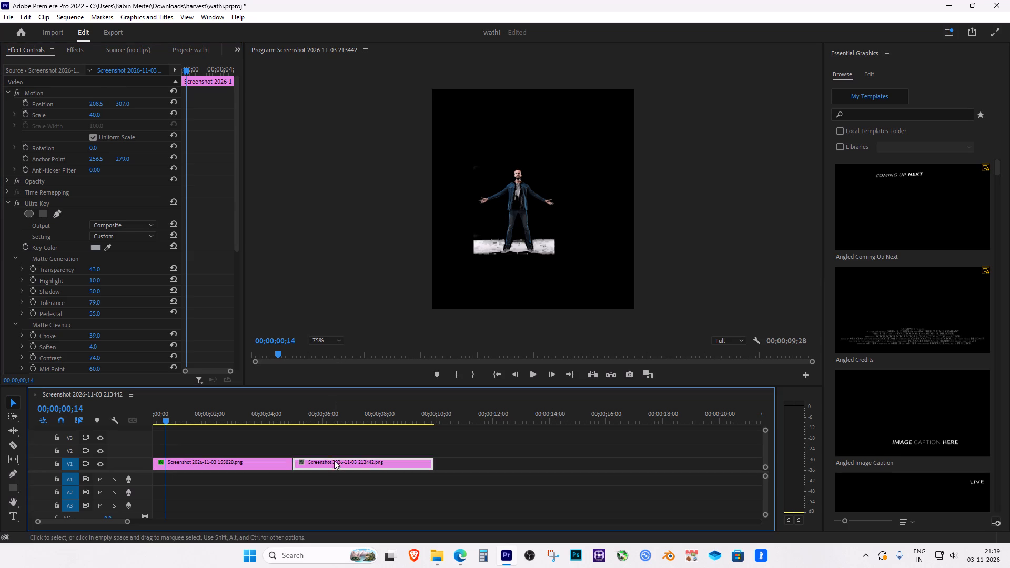
drag(334, 460, 190, 452)
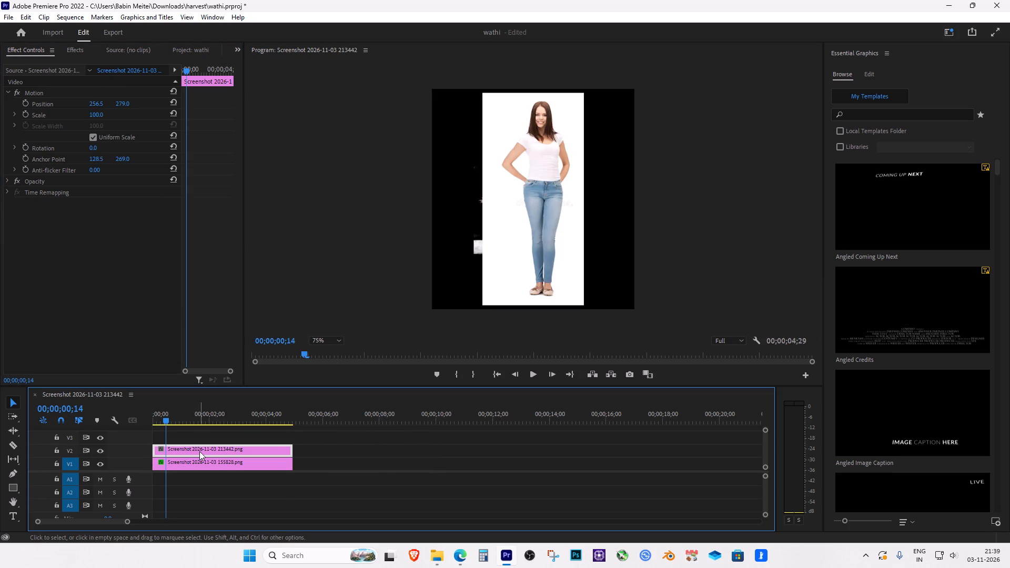
Apply the Basic 3D effect to the woman's clip on V2.
click(75, 51)
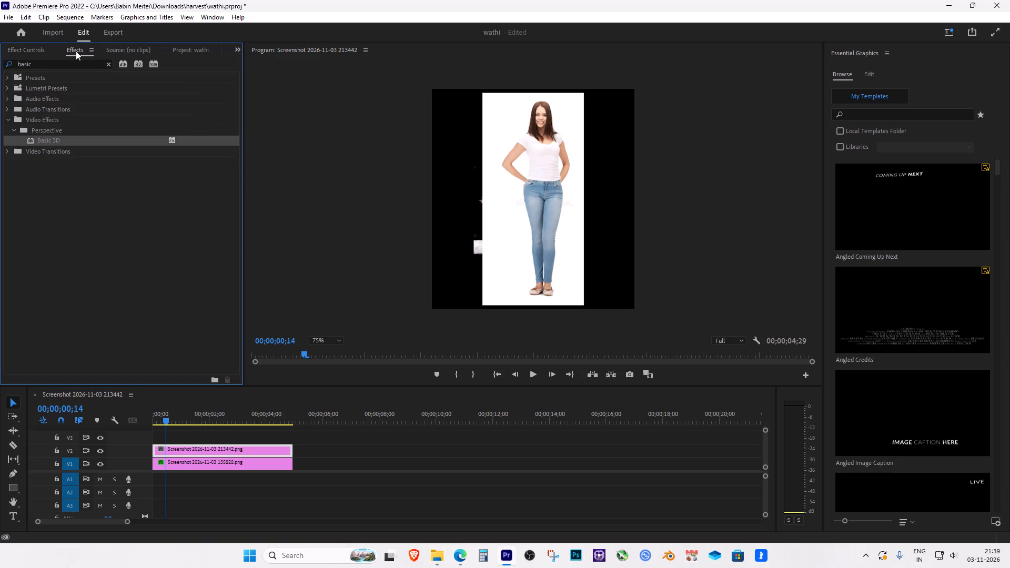
double_click(75, 139)
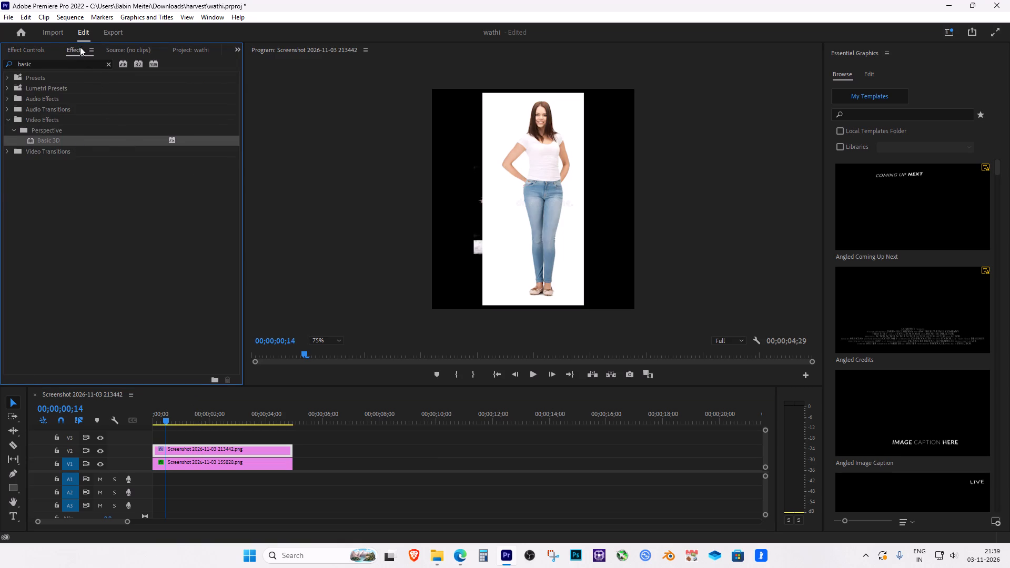
click(42, 47)
Search the effects for "color key" and apply Color Key to the woman's clip.
click(80, 50)
drag(52, 65, 0, 56)
text(color key)
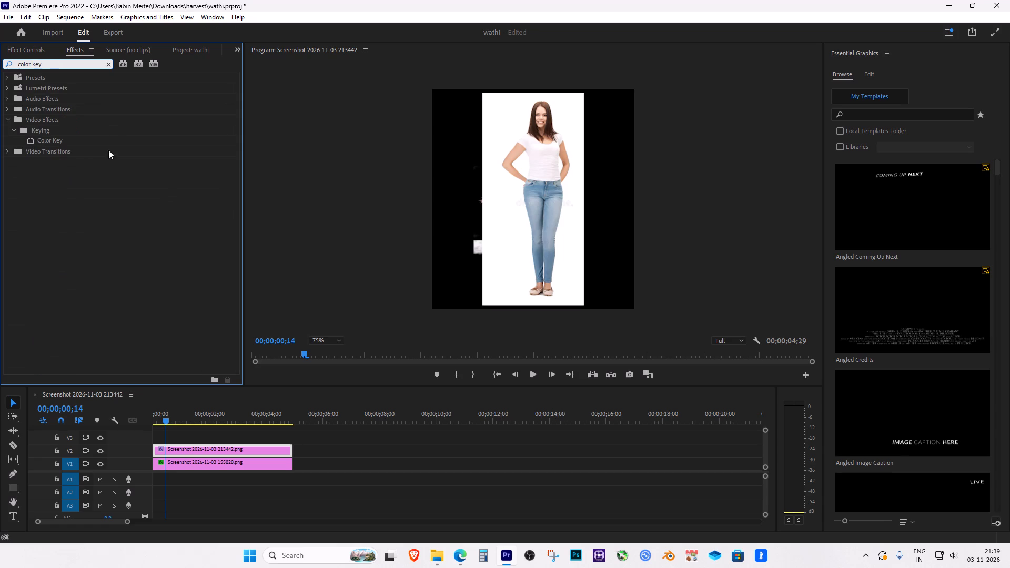
double_click(59, 142)
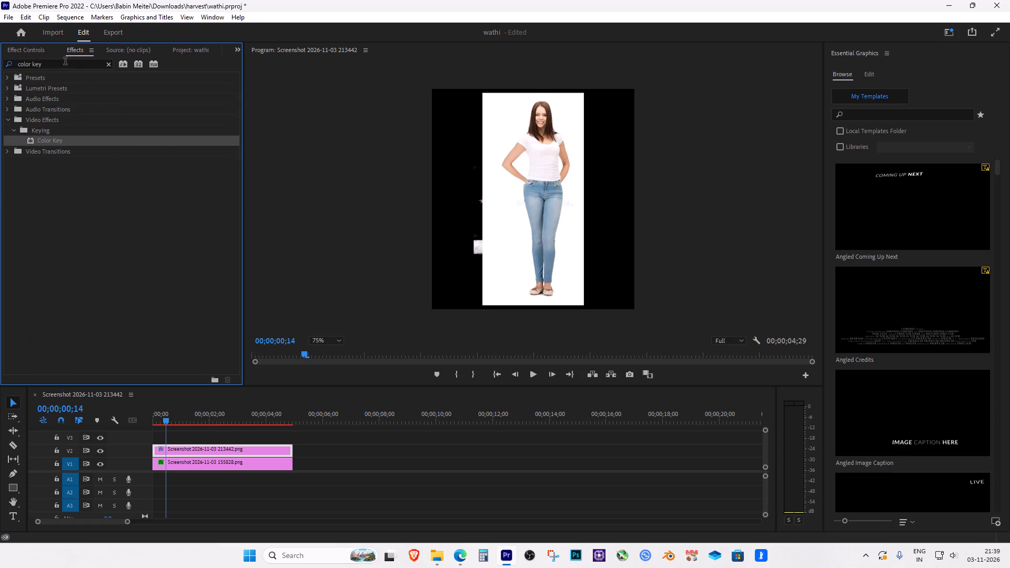
Key out the woman's white background by sampling it as Key Color, with Color Tolerance 7 and Edge Thin 1.
click(45, 50)
click(106, 305)
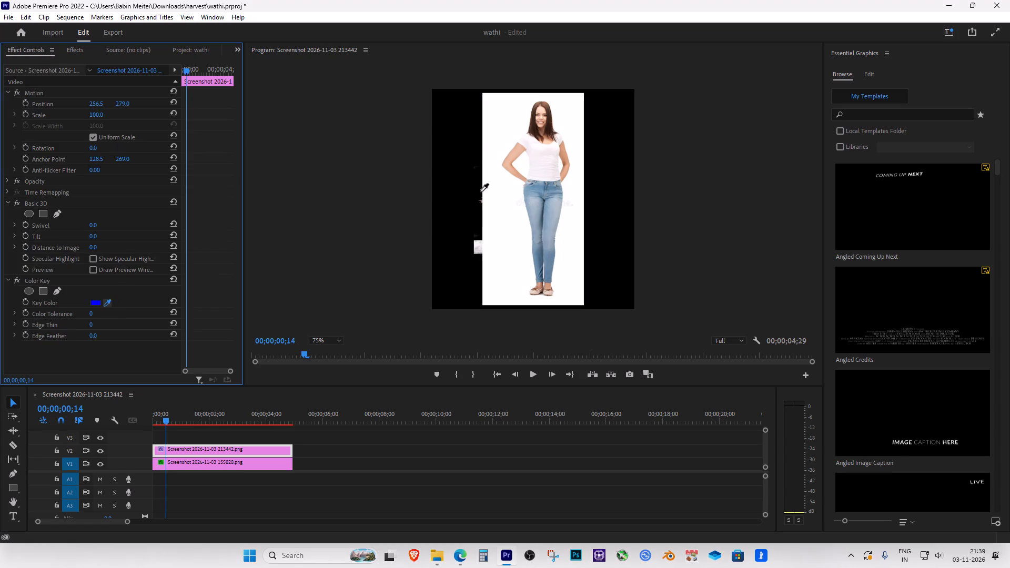
click(505, 192)
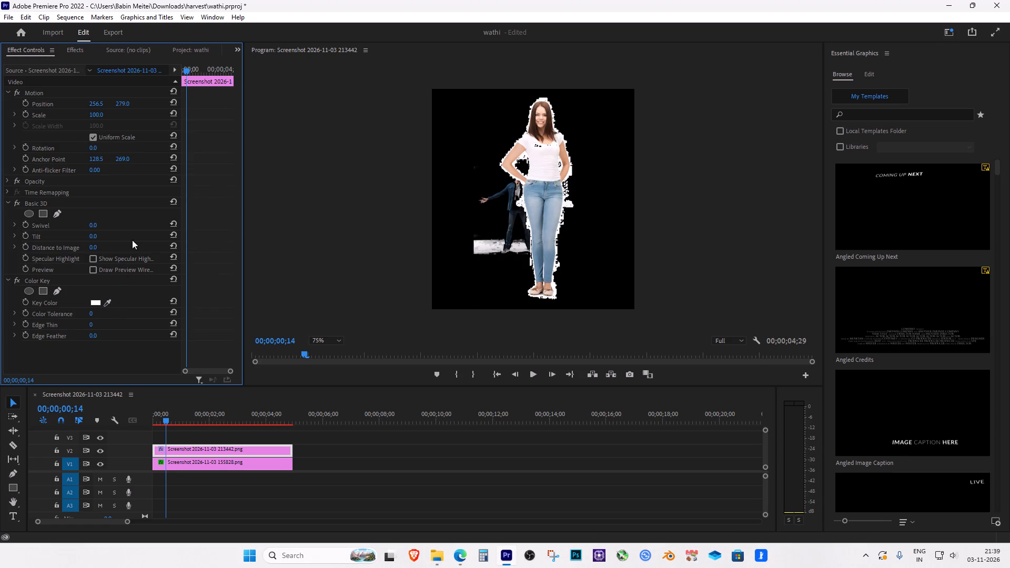
drag(94, 315, 112, 312)
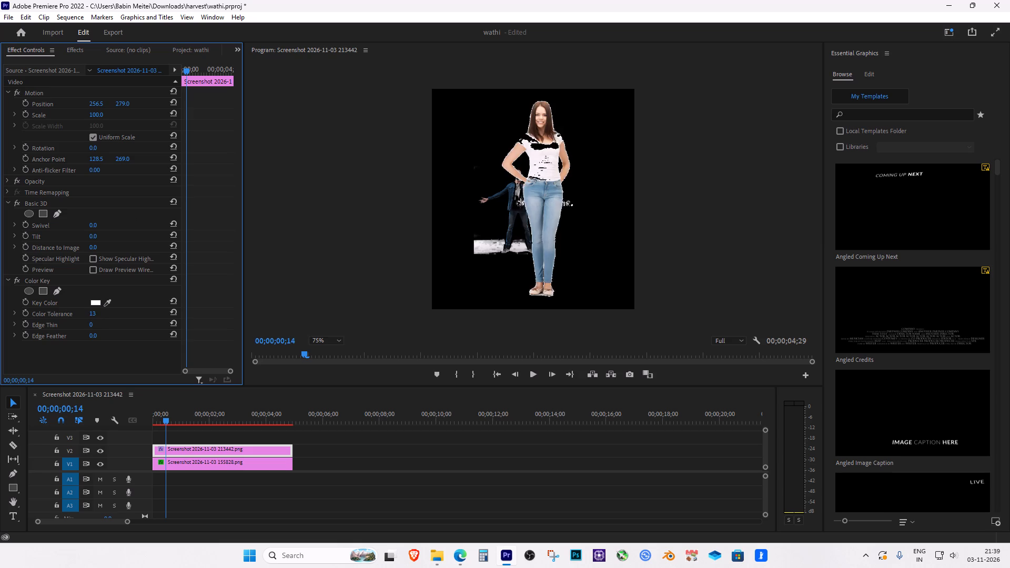
drag(112, 312, 102, 312)
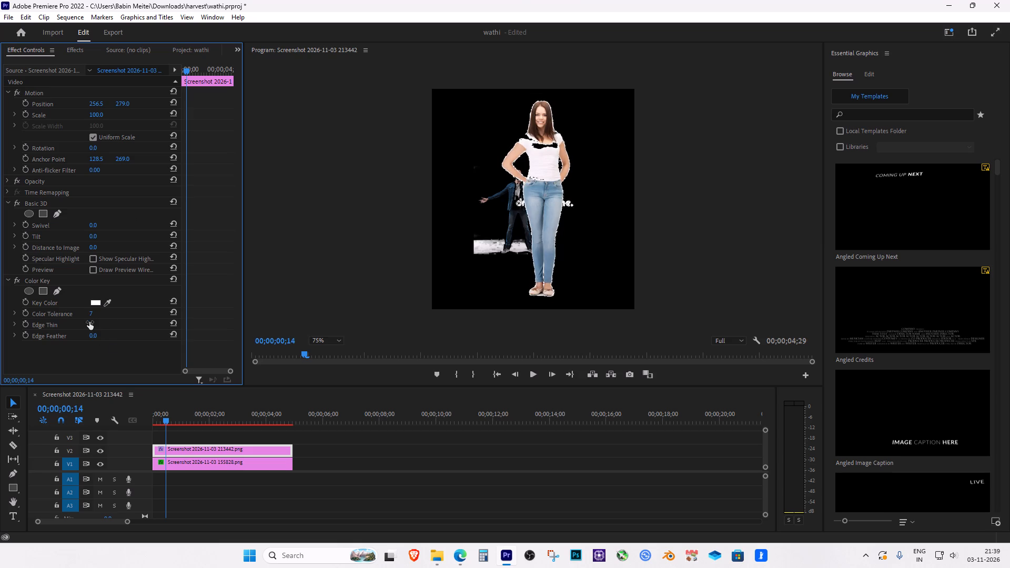
drag(90, 323, 109, 319)
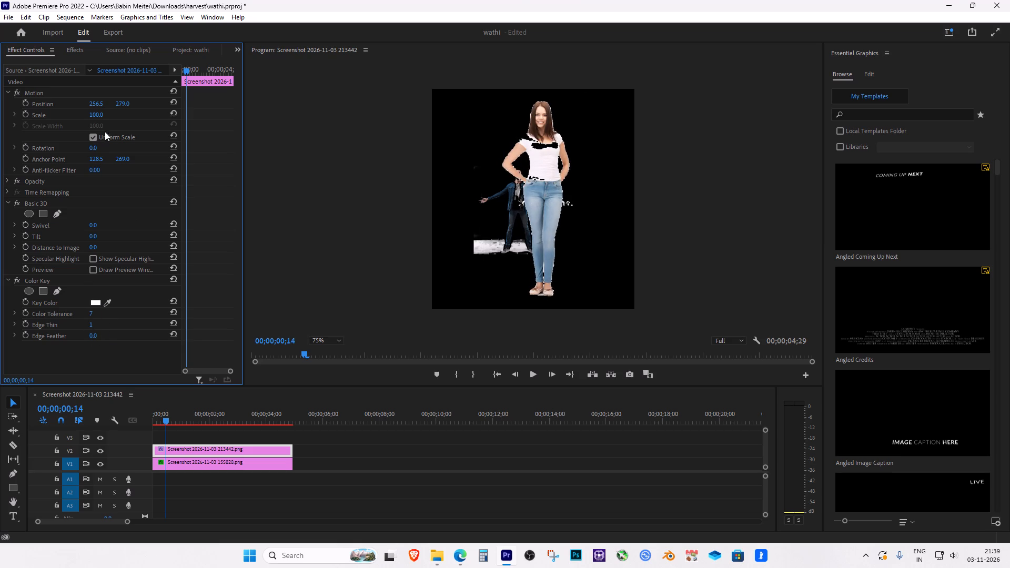
Place the woman beside the man by setting her clip to Position 280.5, 314 and Scale 41.
drag(97, 104, 154, 106)
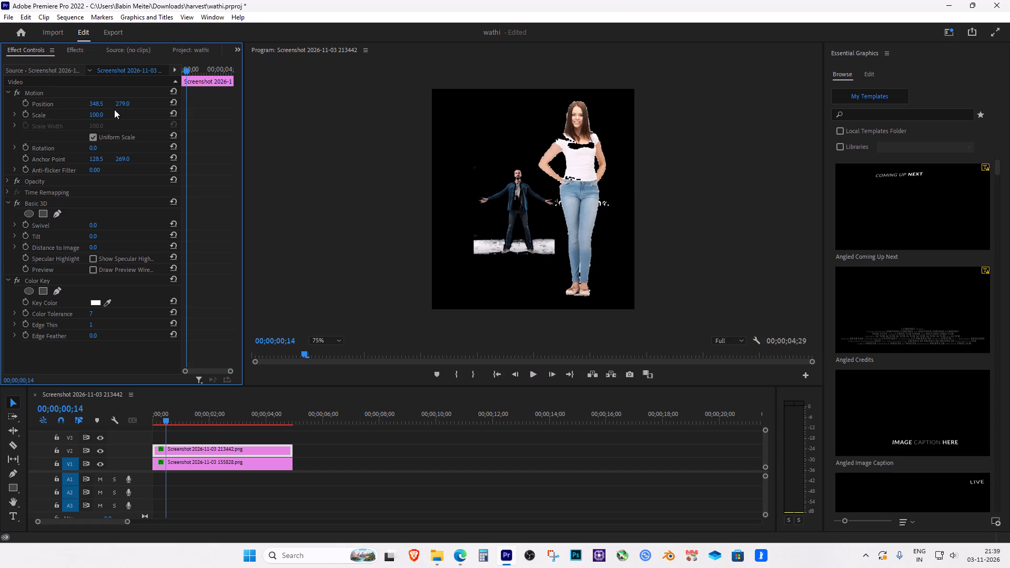
drag(118, 105, 128, 99)
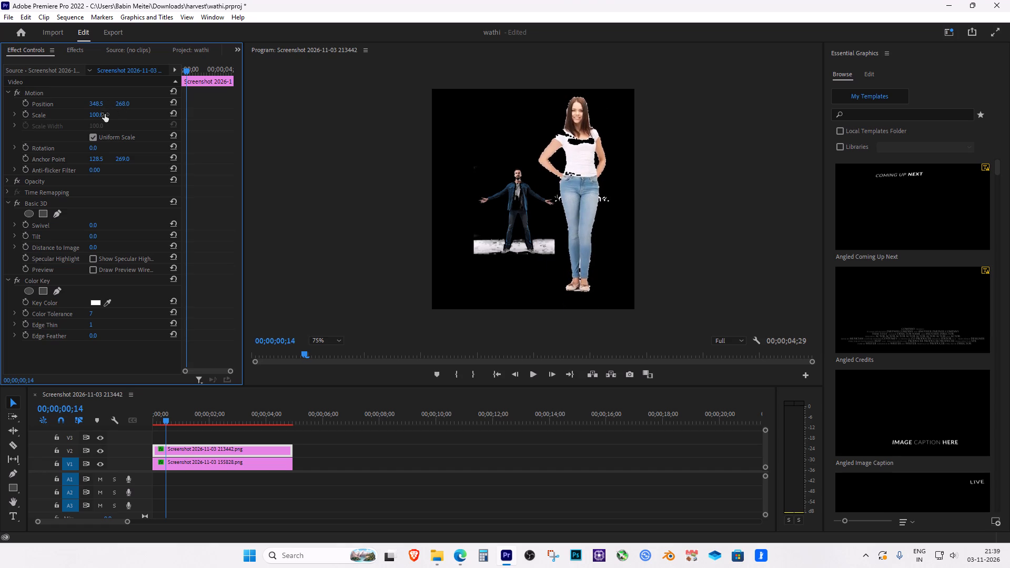
drag(97, 116, 65, 118)
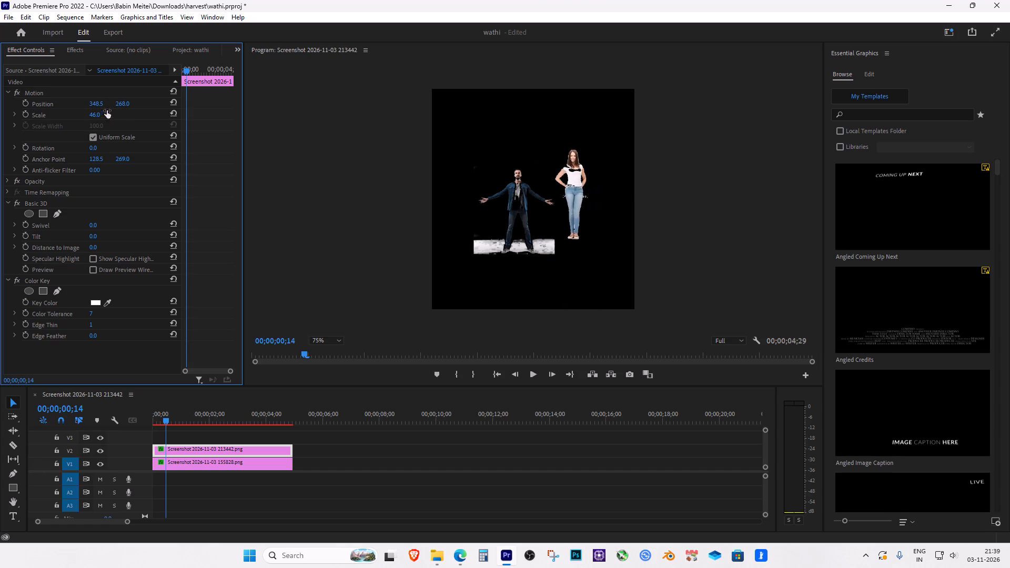
drag(127, 104, 156, 70)
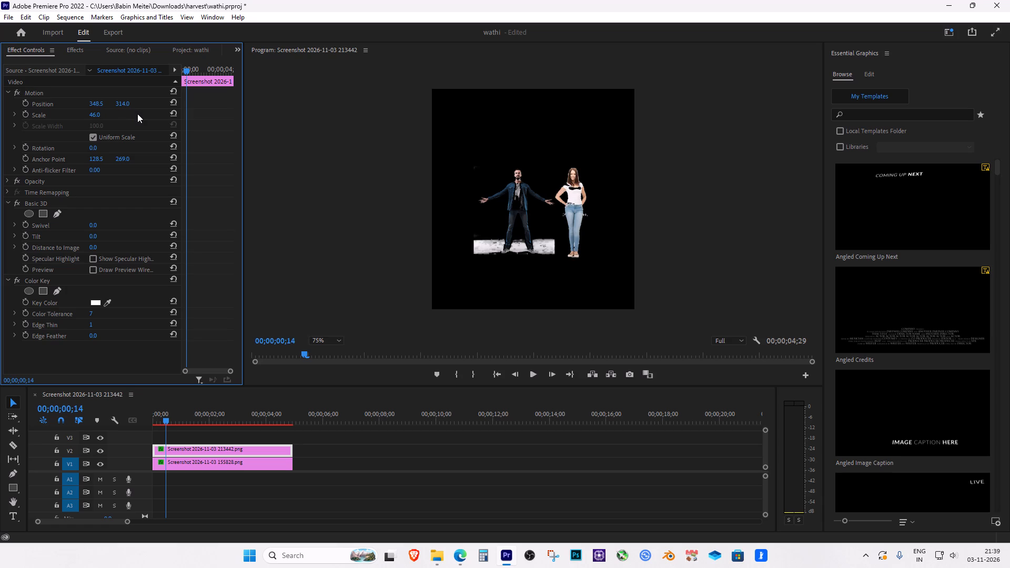
drag(99, 102, 58, 107)
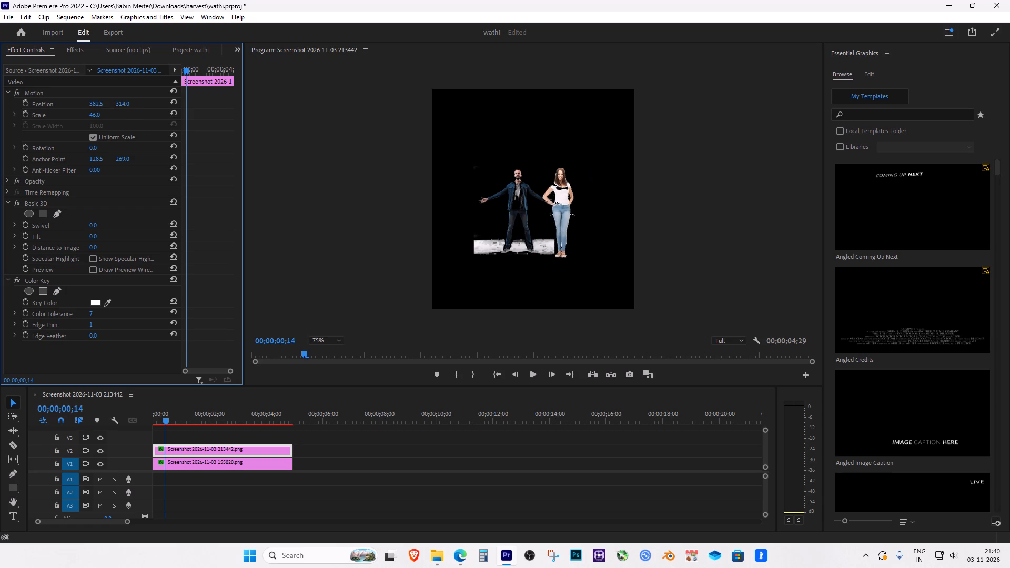
drag(58, 107, 79, 105)
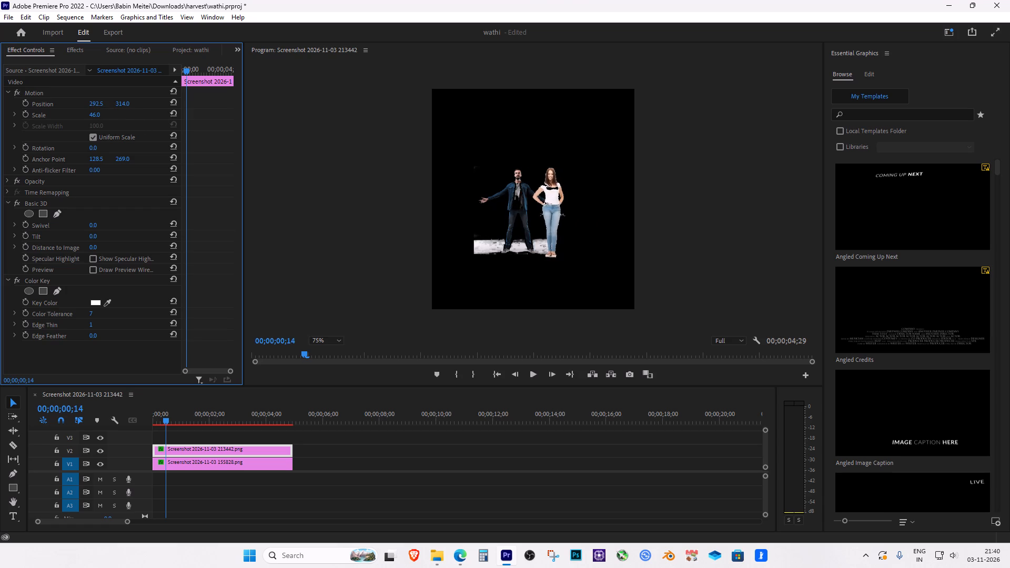
drag(79, 105, 75, 106)
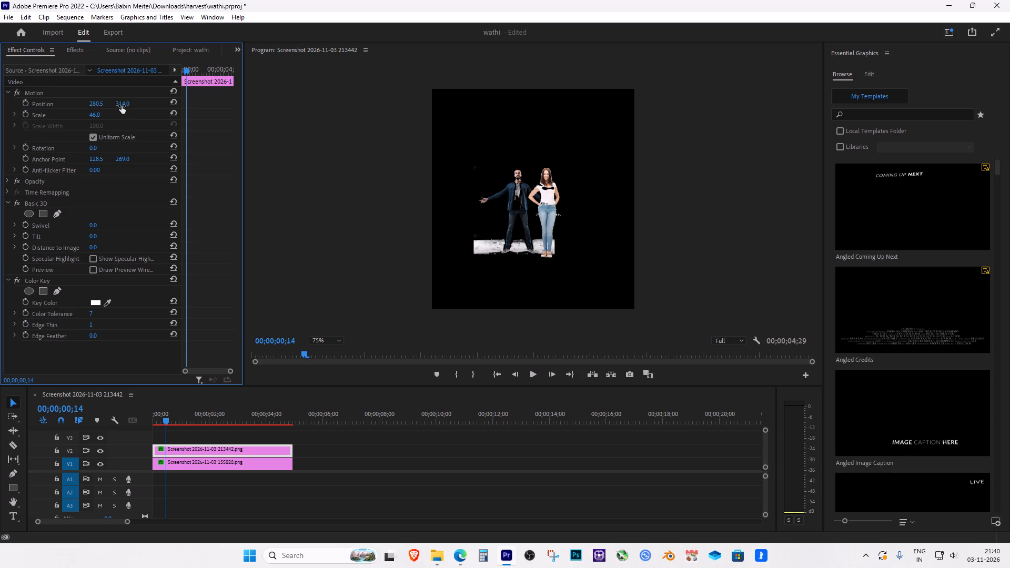
drag(97, 115, 86, 114)
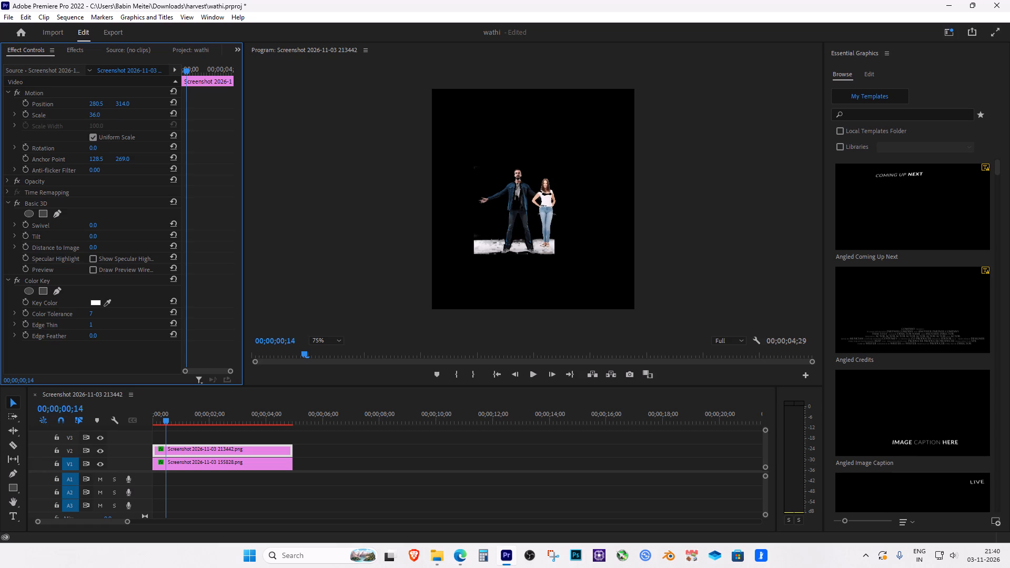
drag(86, 114, 88, 114)
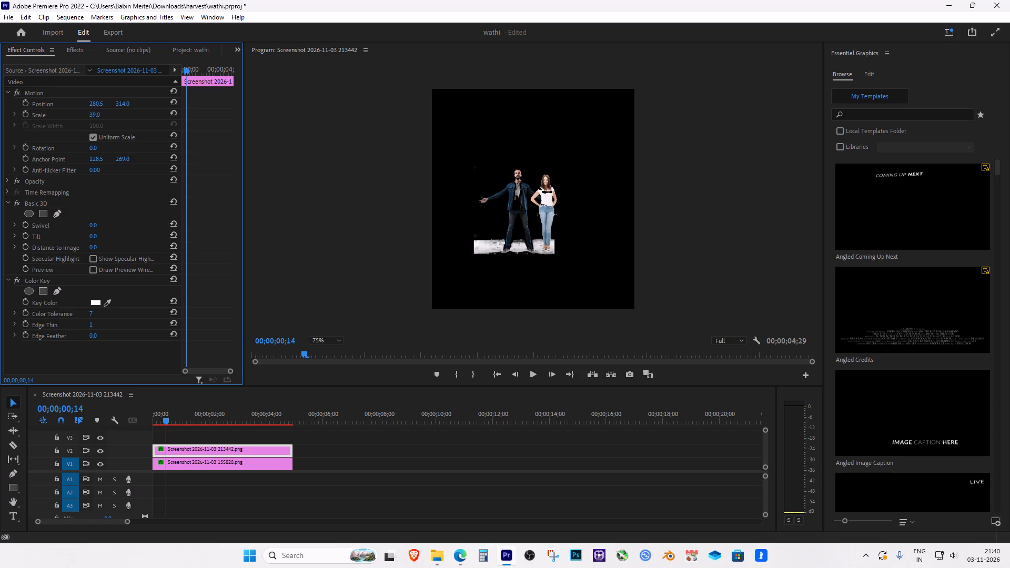
drag(88, 114, 89, 114)
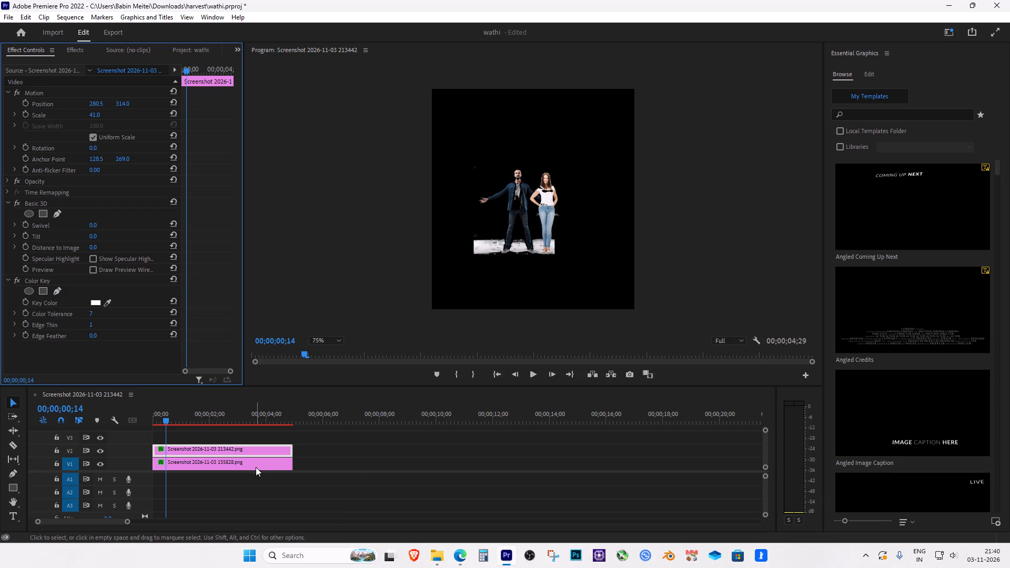
Nest the man's and woman's clips together into one sequence, keeping the default name.
click(230, 469)
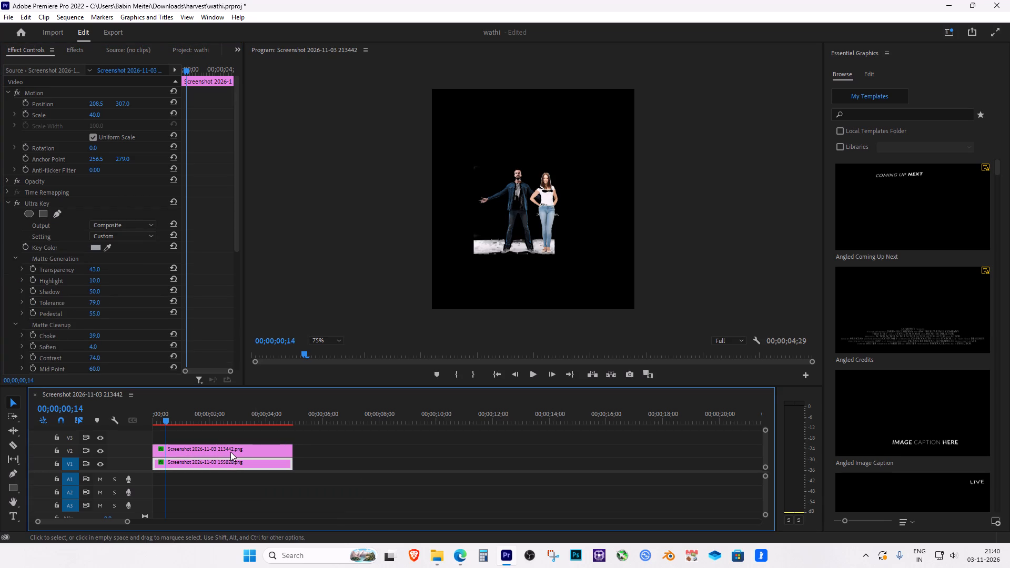
ctrl+click(230, 452)
shift+click(229, 466)
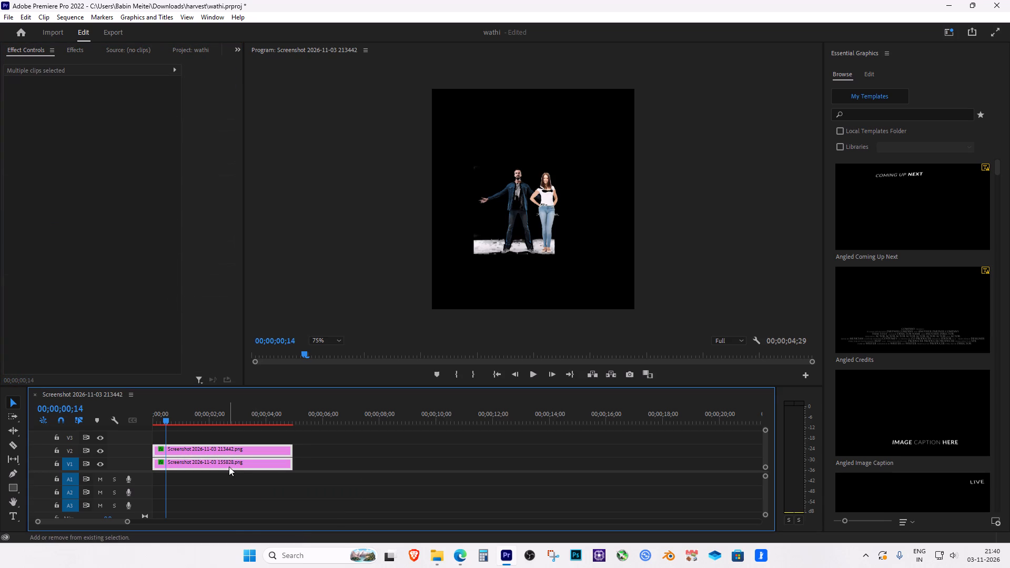
right_click(229, 466)
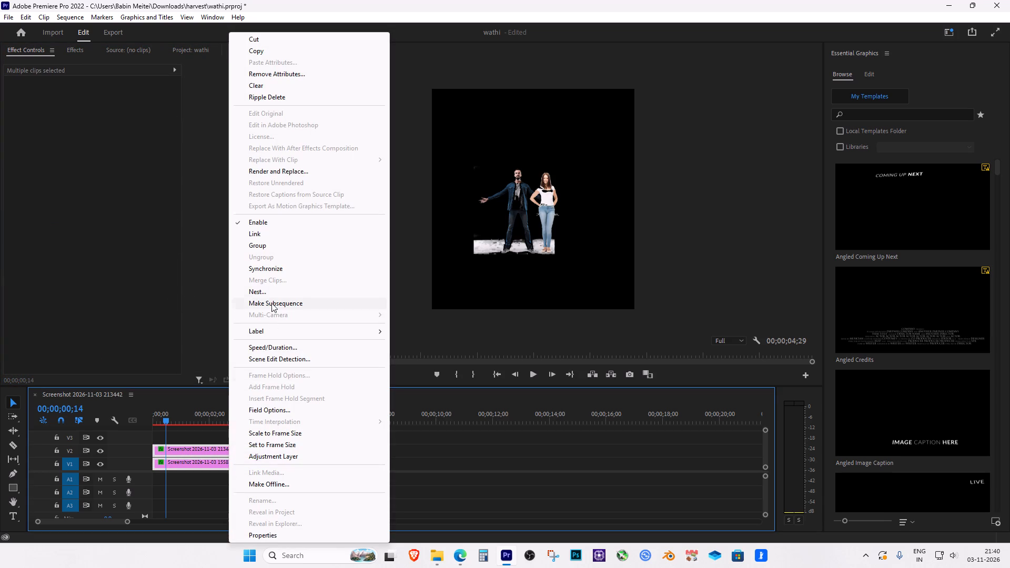
click(271, 290)
click(482, 287)
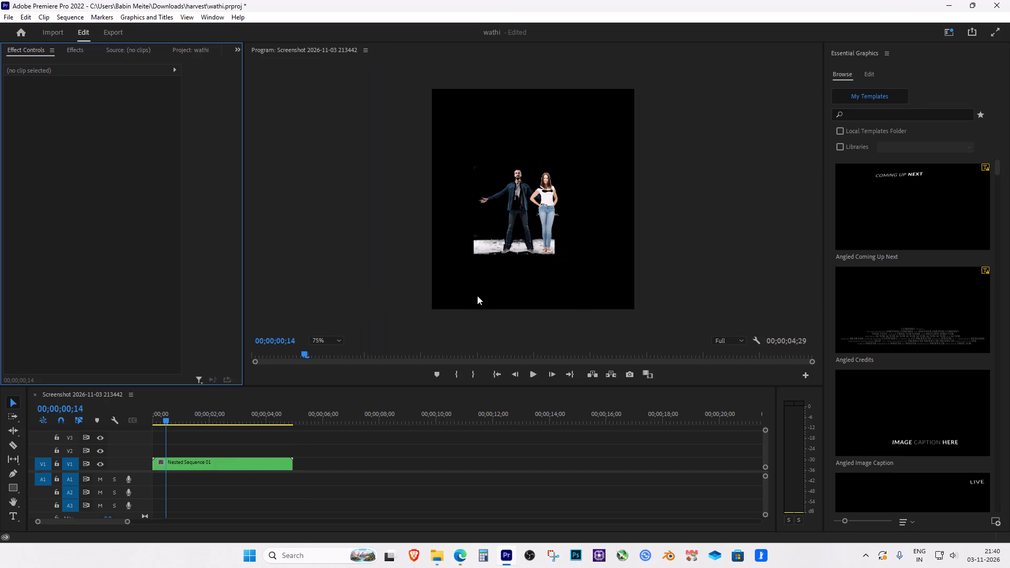
Search the effects for "basic" and apply Basic 3D to the nested sequence clip.
click(250, 458)
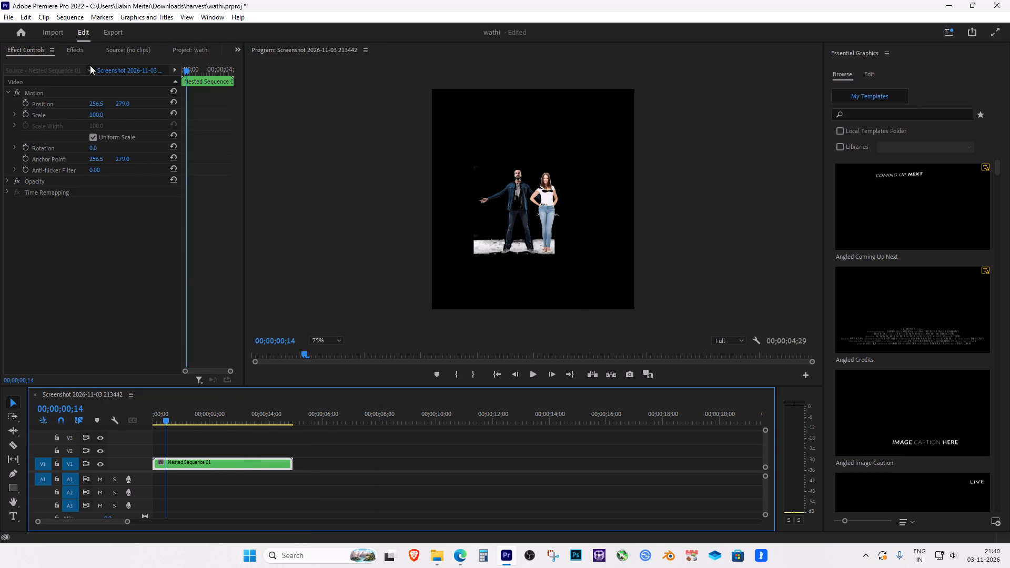
click(74, 50)
click(109, 60)
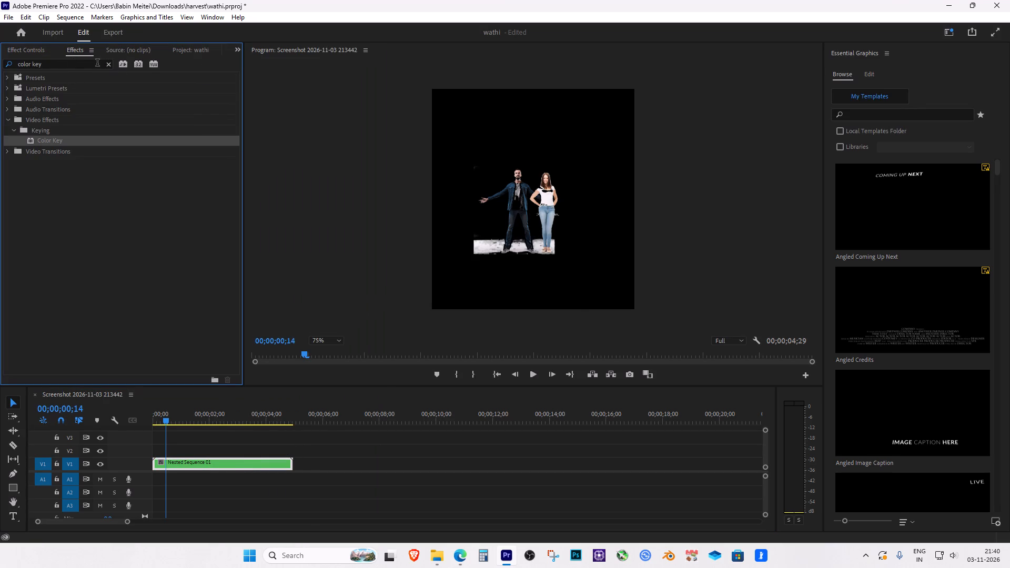
click(109, 64)
click(98, 63)
text(basic)
double_click(74, 143)
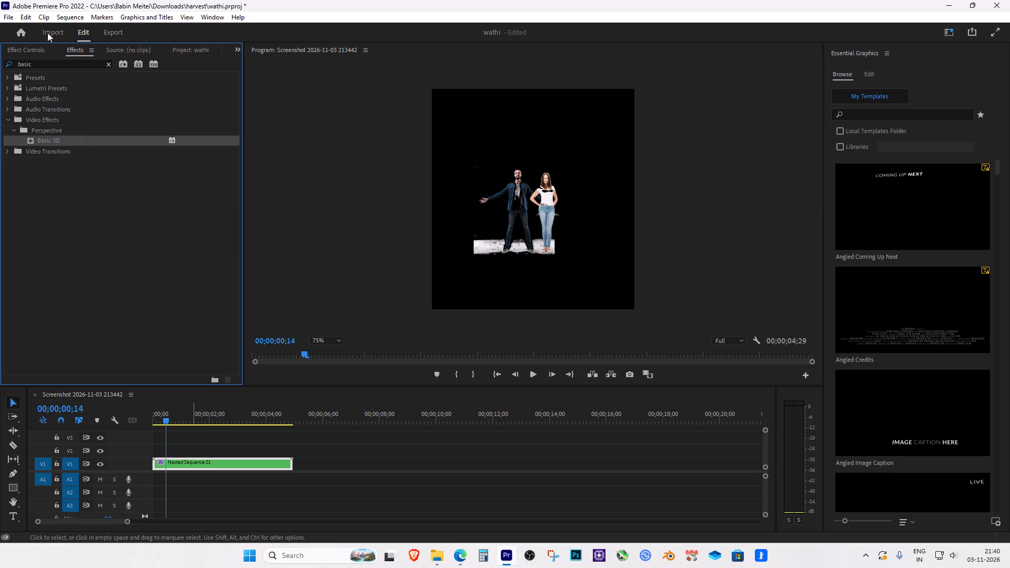
Animate the nested clip's Basic 3D Swivel with keyframes from 0 at 00;00;00;00 to -180° at 00;00;04;28.
click(37, 47)
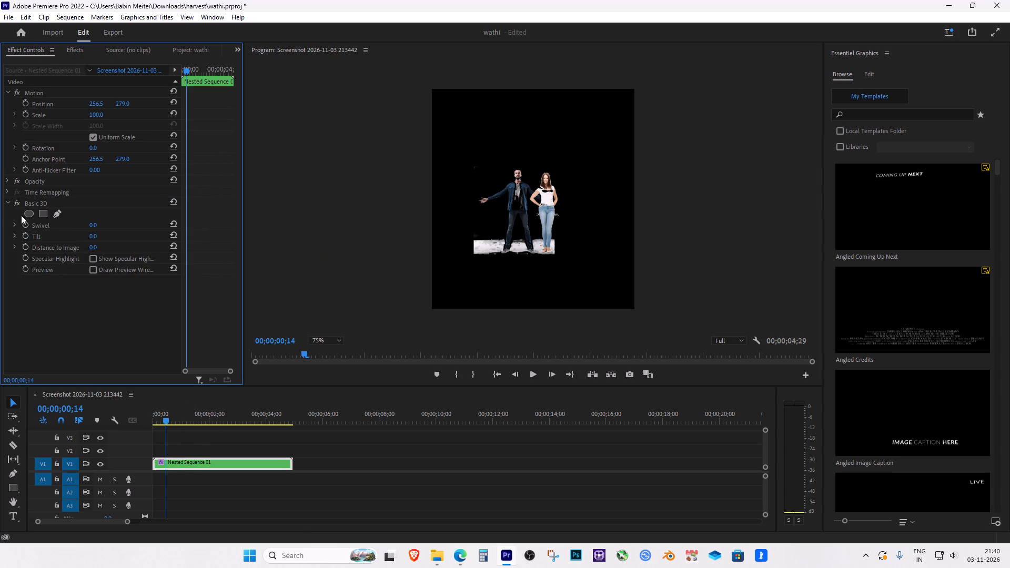
drag(164, 418, 145, 419)
click(23, 226)
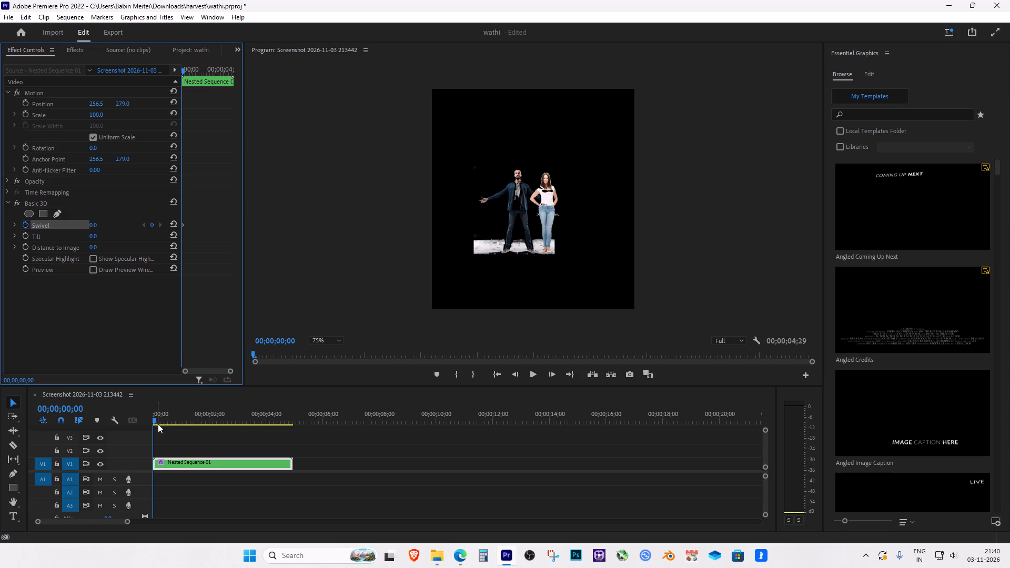
drag(156, 419, 293, 420)
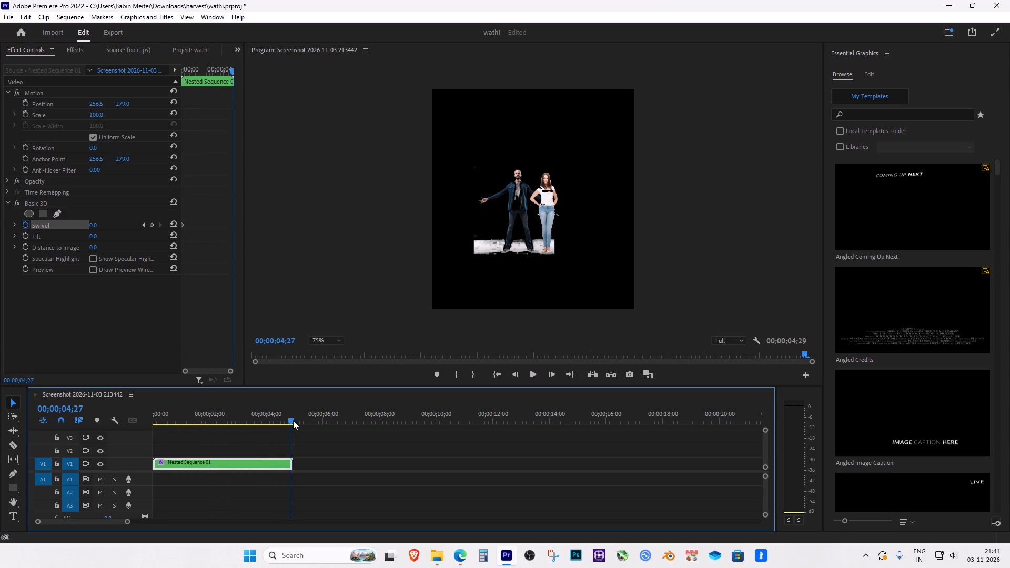
drag(293, 420, 294, 420)
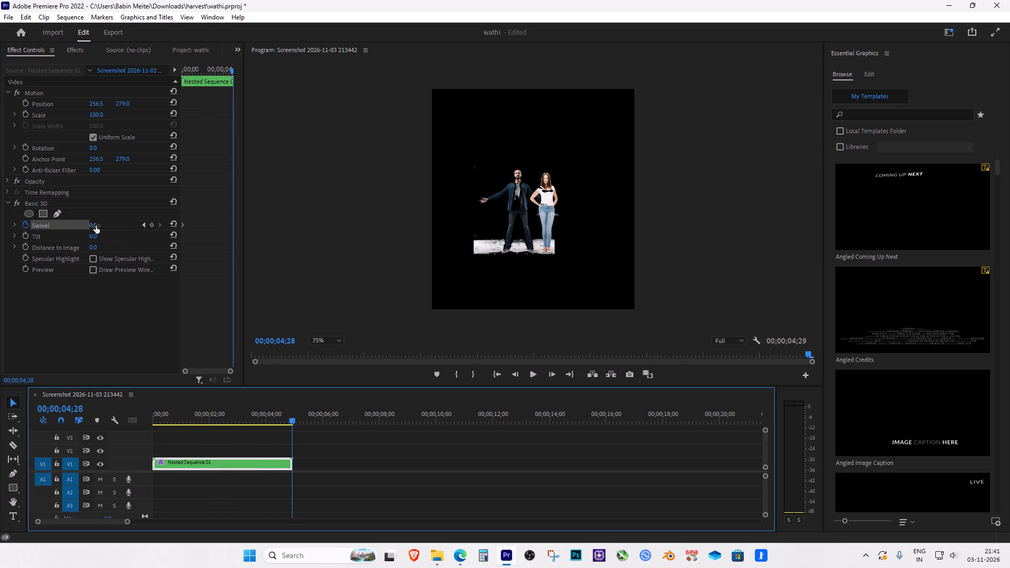
drag(95, 225, 89, 226)
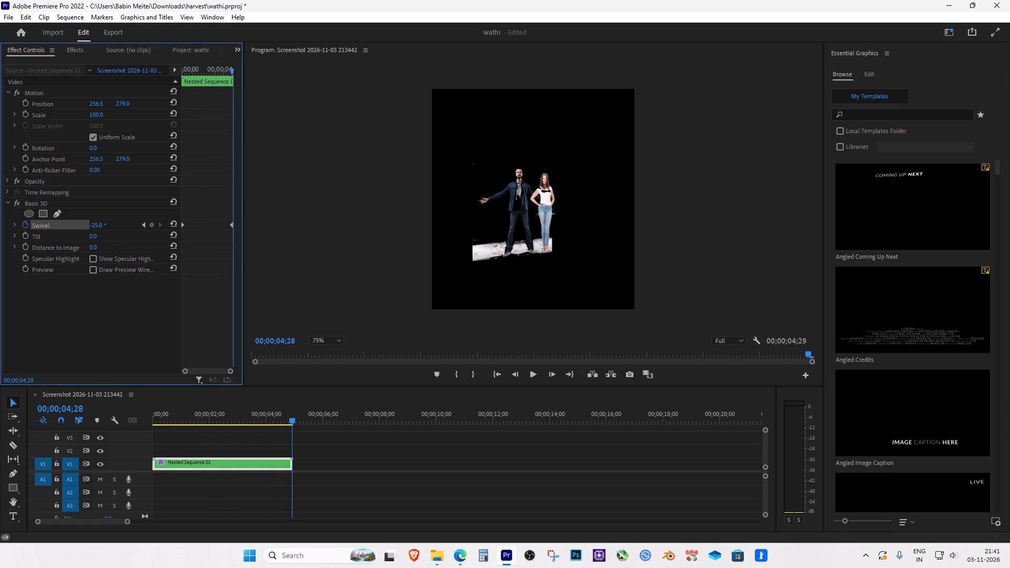
drag(89, 226, 53, 231)
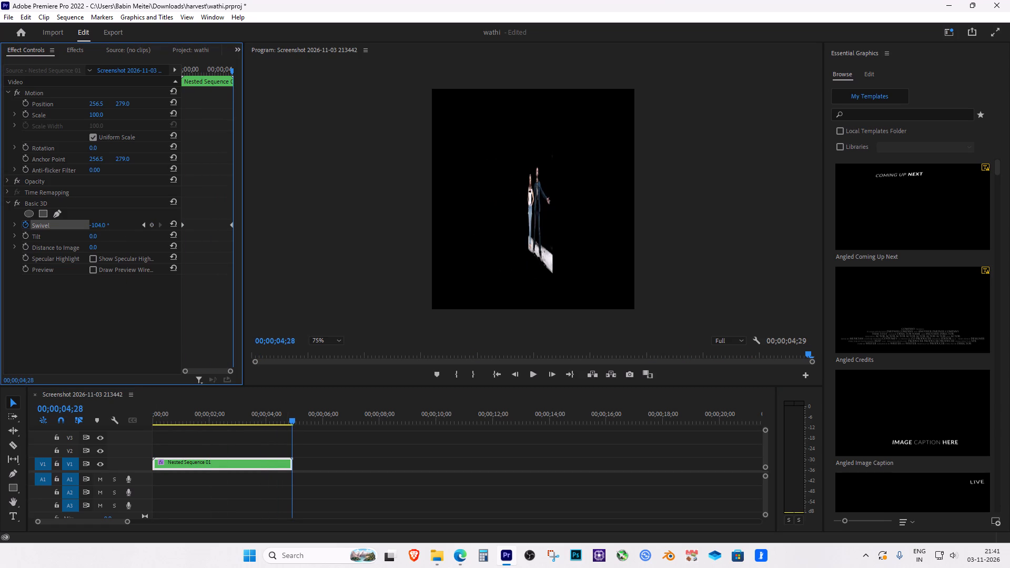
drag(53, 231, 50, 232)
drag(50, 232, 17, 242)
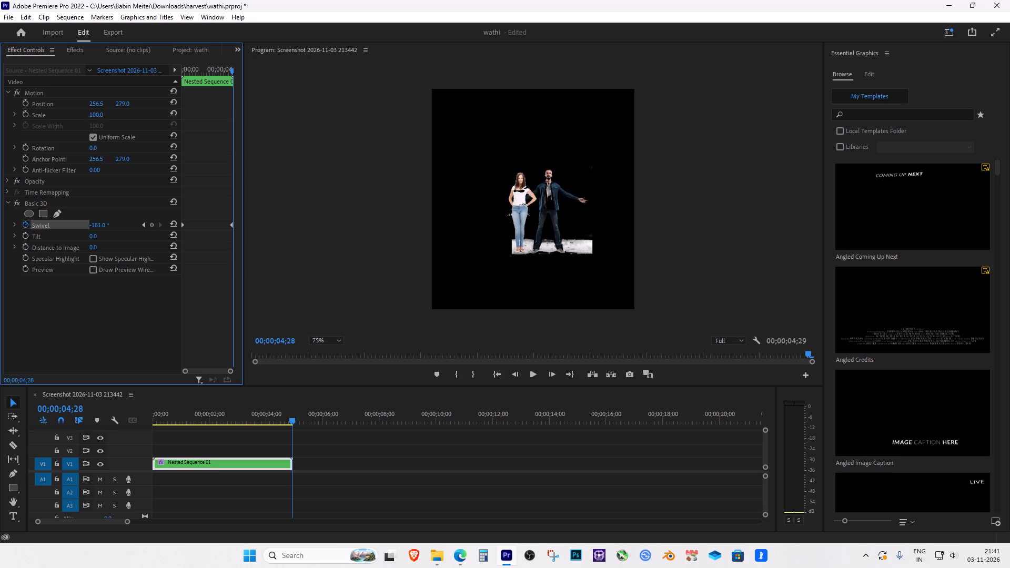
drag(17, 242, 17, 241)
drag(17, 241, 17, 241)
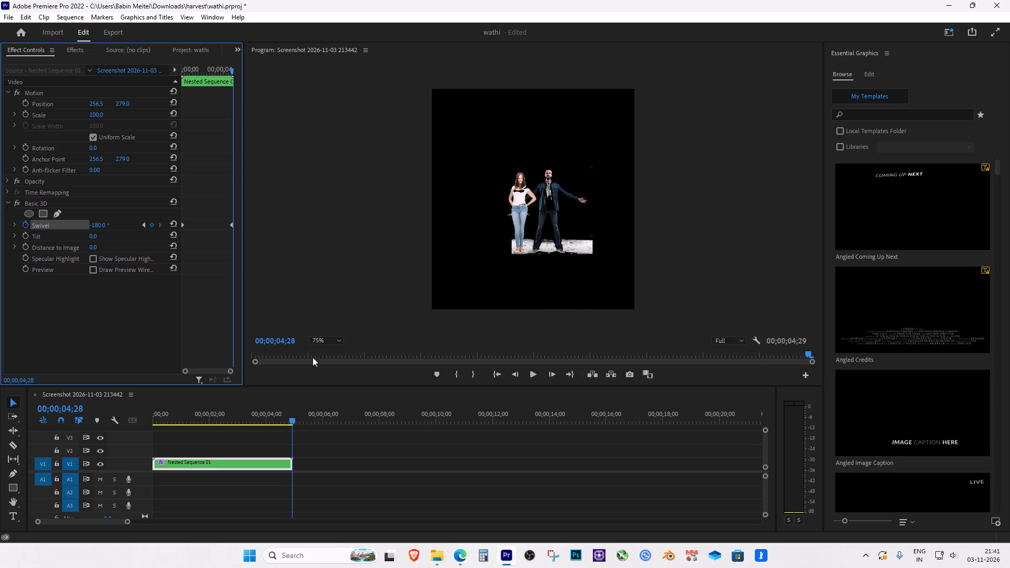
Play back and scrub through the nested clip to review the swivel animation from start to end.
drag(235, 419, 130, 423)
key(space)
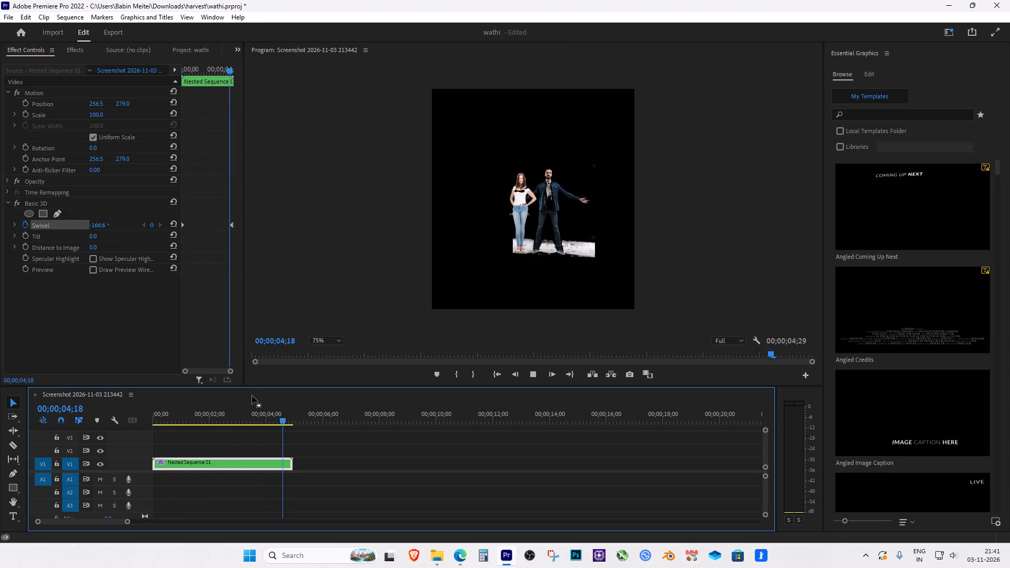
drag(263, 418, 209, 419)
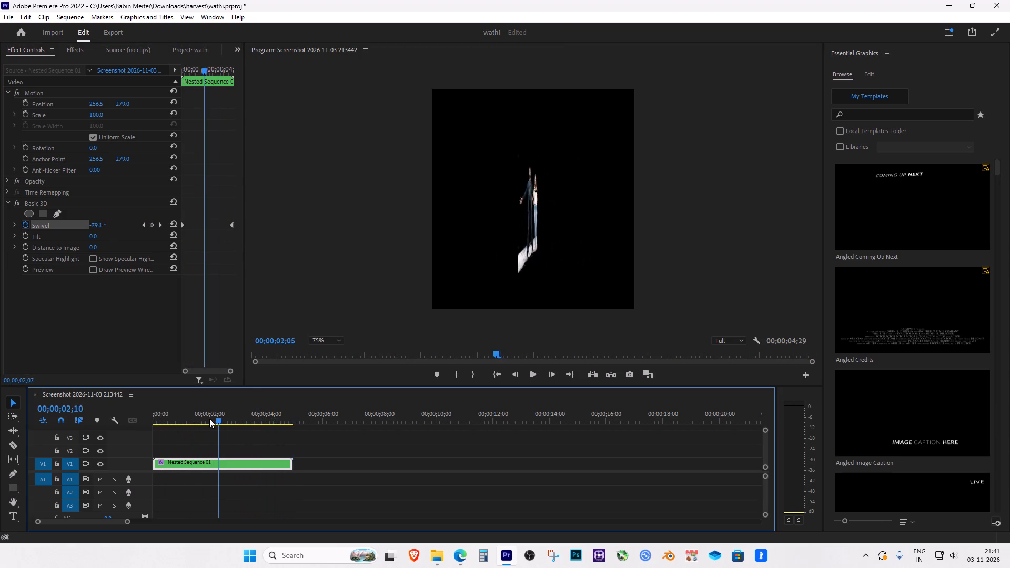
drag(209, 419, 213, 411)
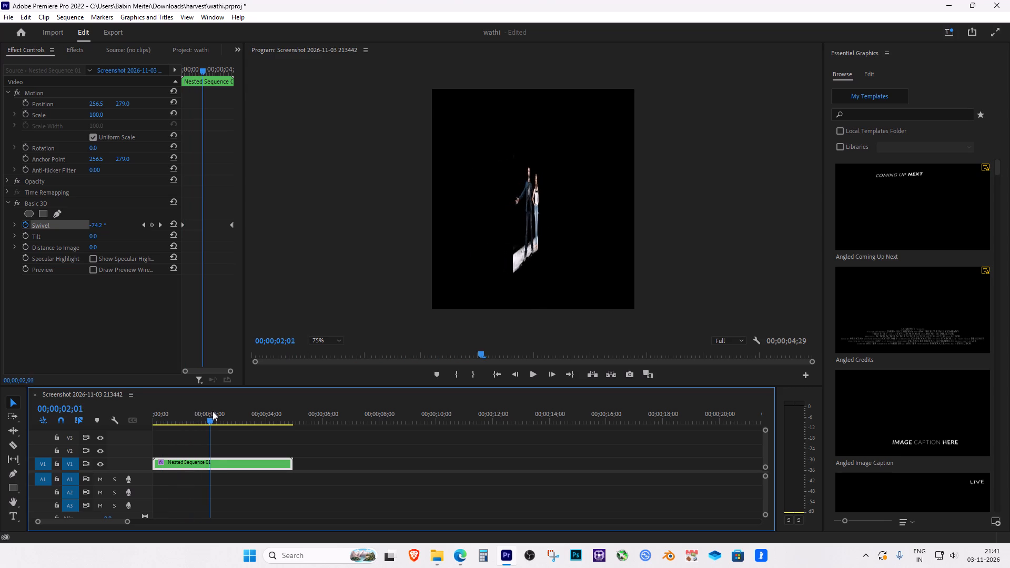
drag(213, 411, 224, 413)
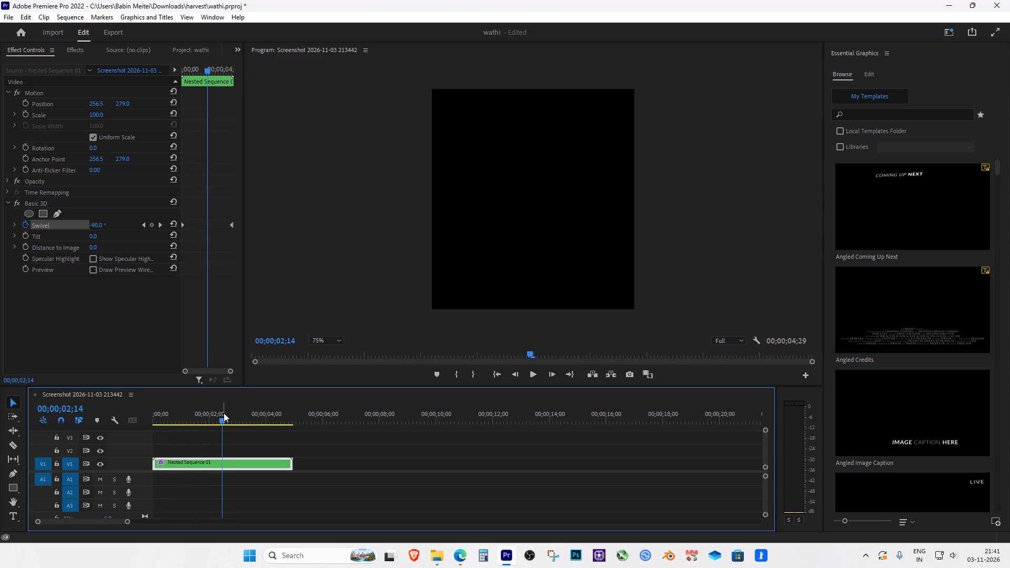
drag(223, 416, 219, 417)
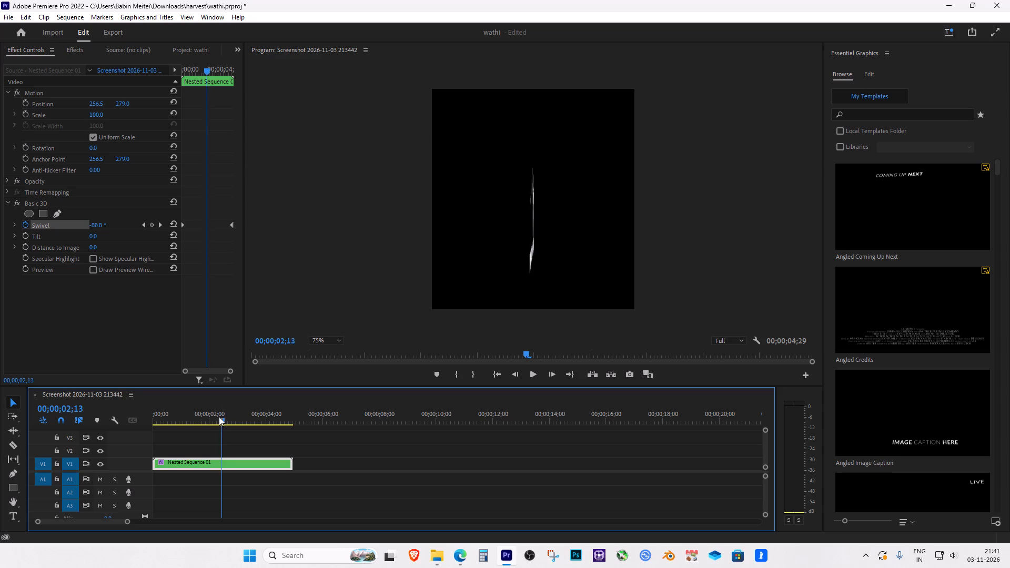
drag(219, 417, 167, 413)
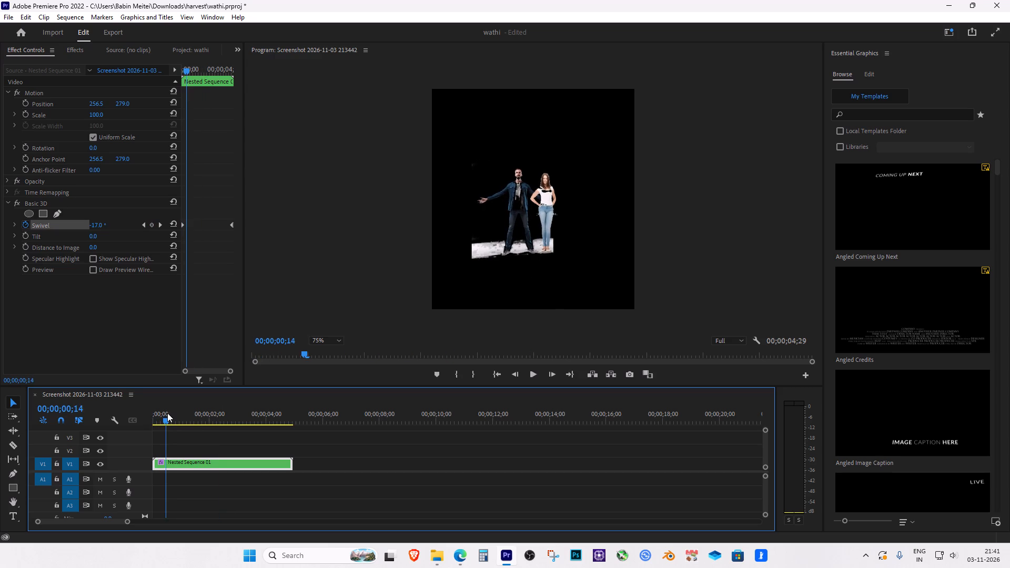
drag(167, 413, 211, 412)
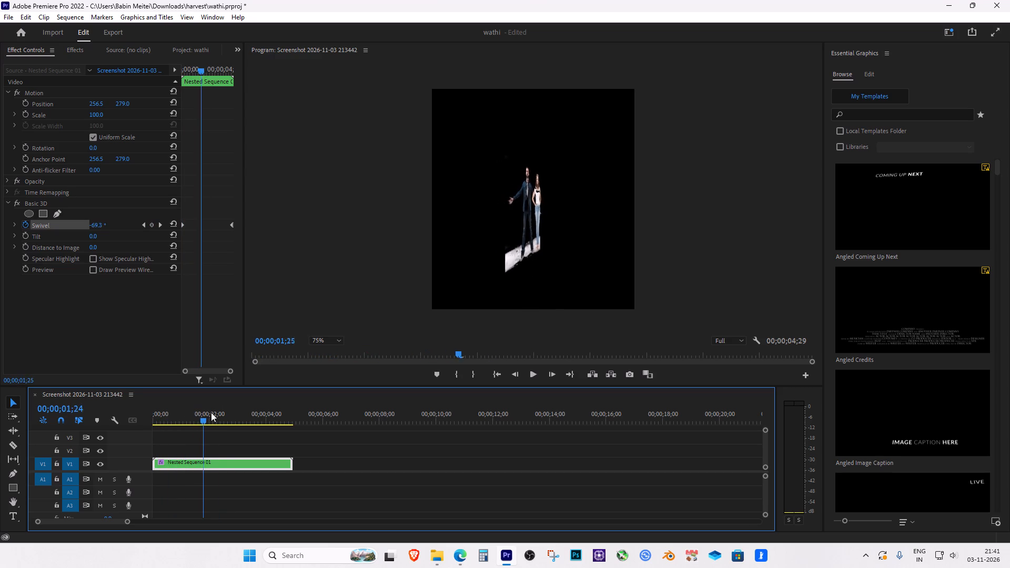
drag(211, 412, 255, 417)
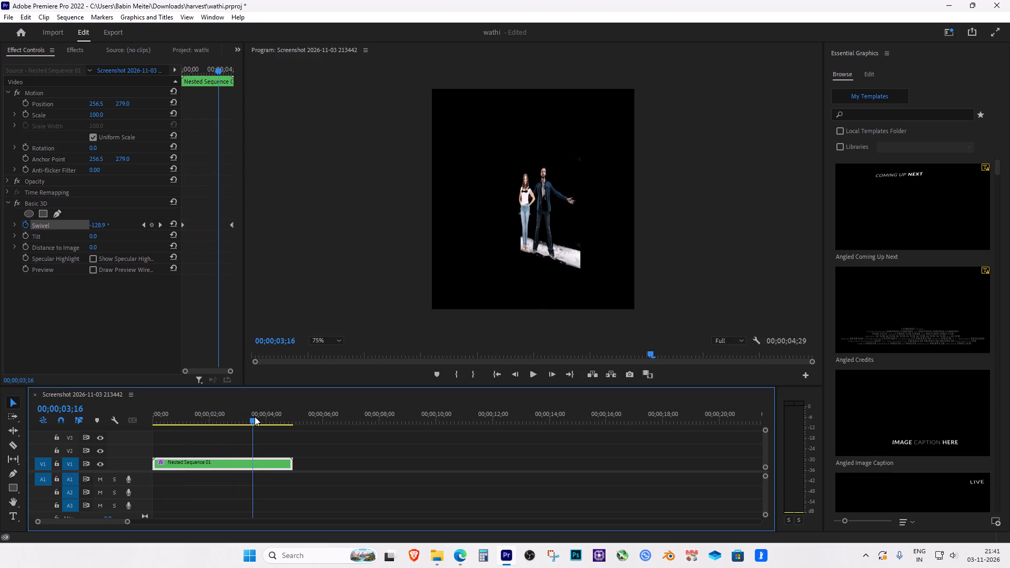
drag(255, 417, 292, 415)
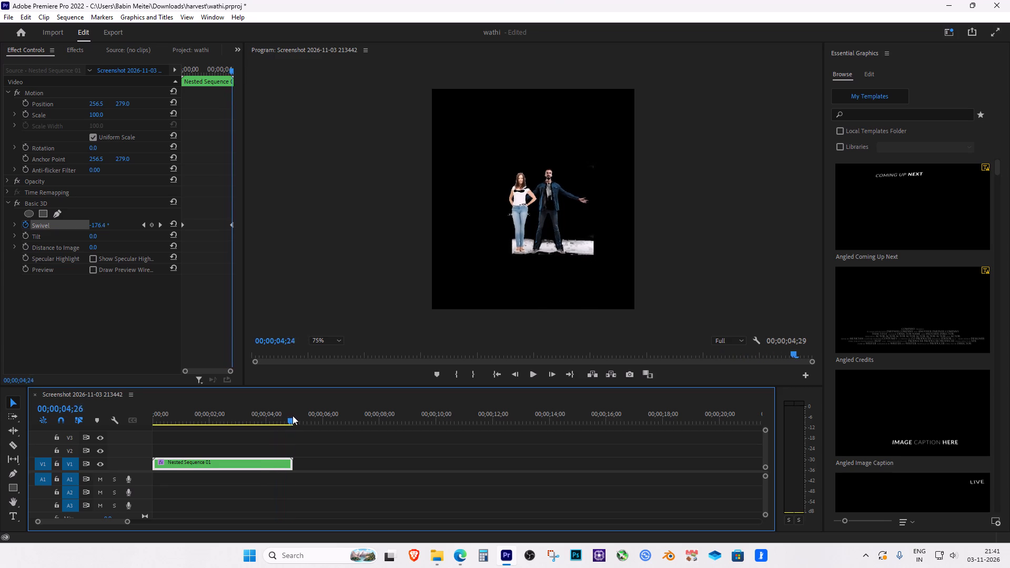
drag(292, 415, 276, 418)
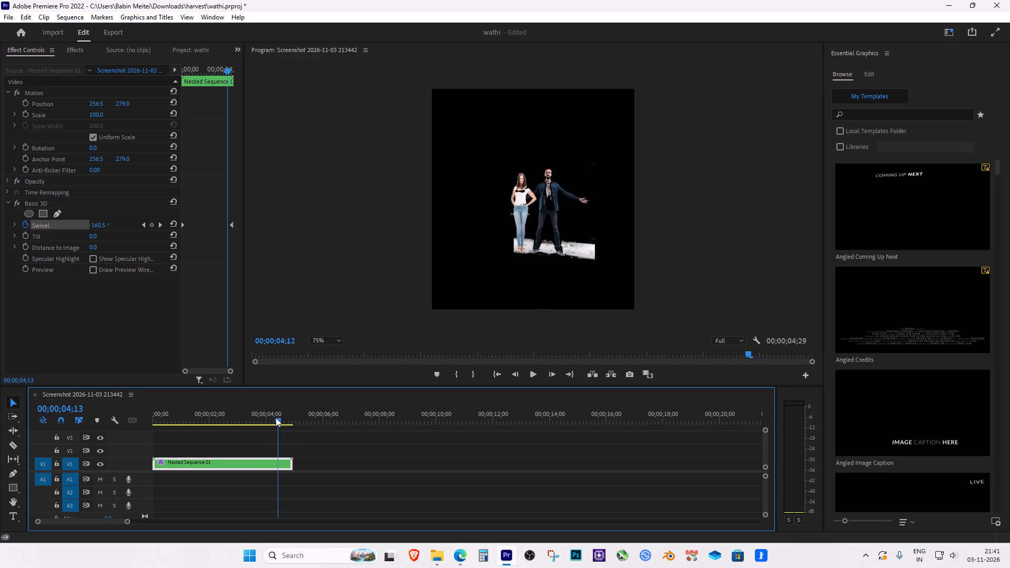
drag(276, 418, 128, 415)
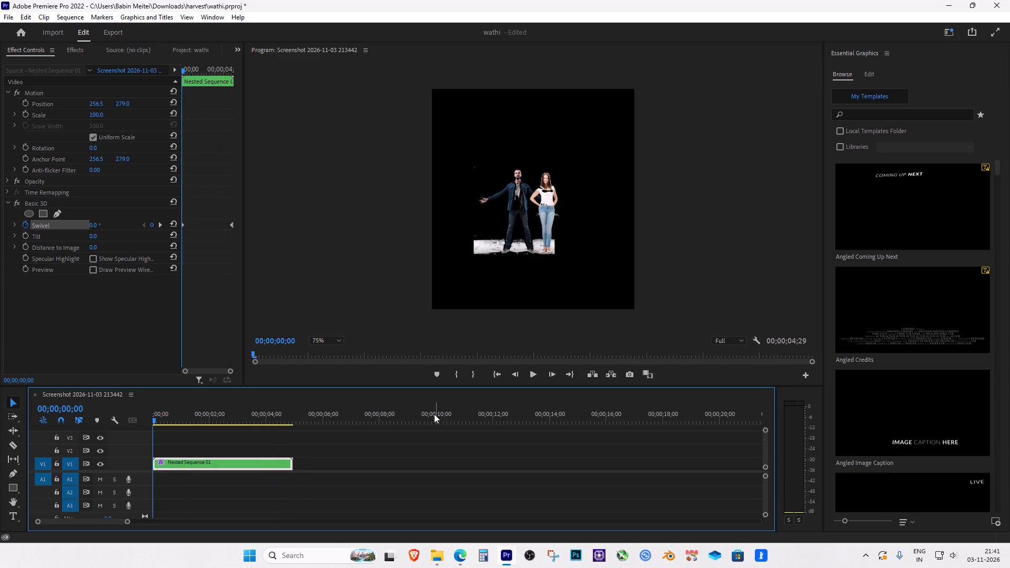
Import the dark-suited man's image, Screenshot 2026-11-03 213507.png, from the Screenshots folder into the project.
click(144, 53)
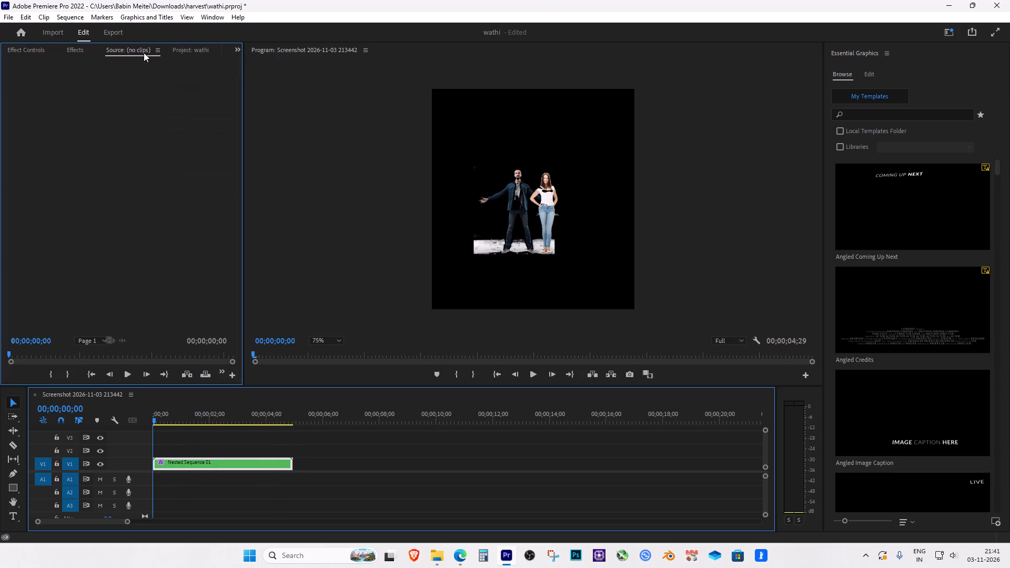
click(76, 53)
click(41, 49)
click(194, 48)
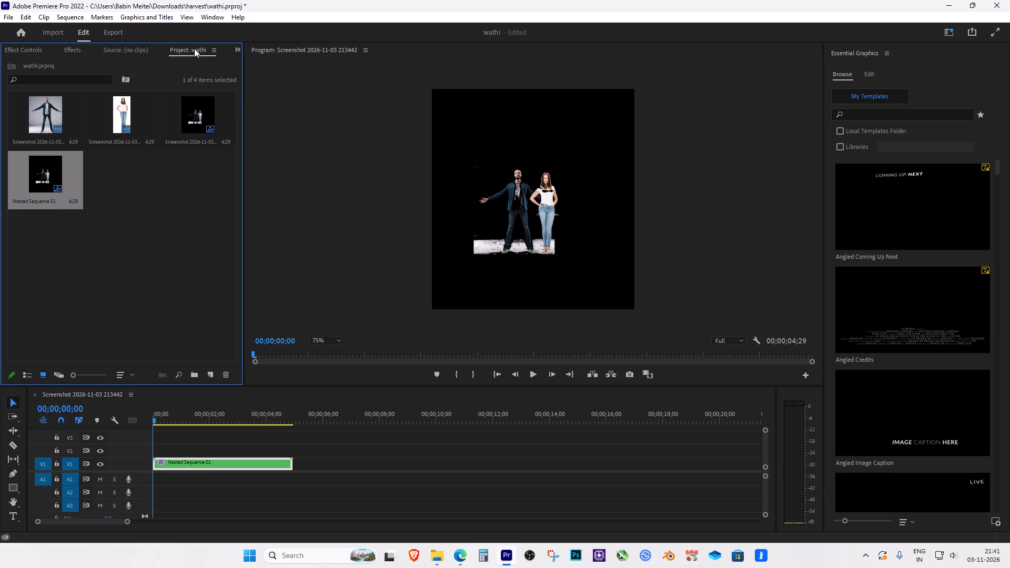
right_click(156, 232)
click(186, 312)
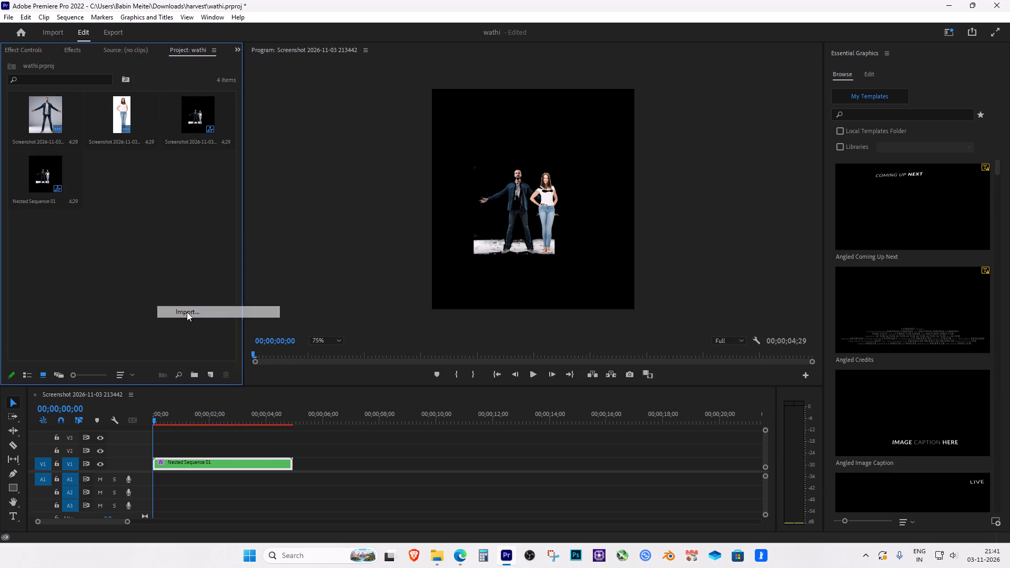
scroll(380, 274, down, 2)
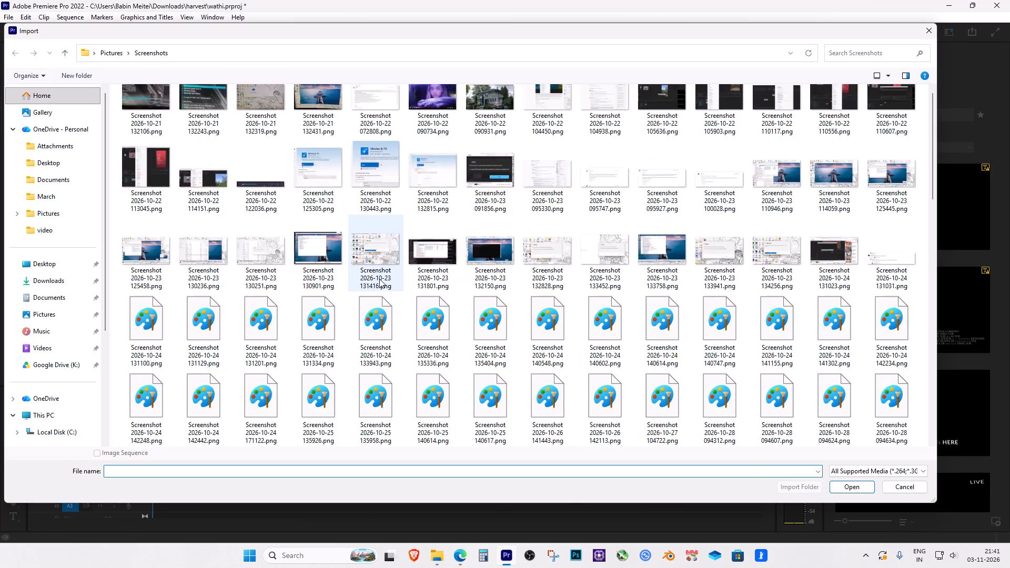
scroll(379, 281, down, 8)
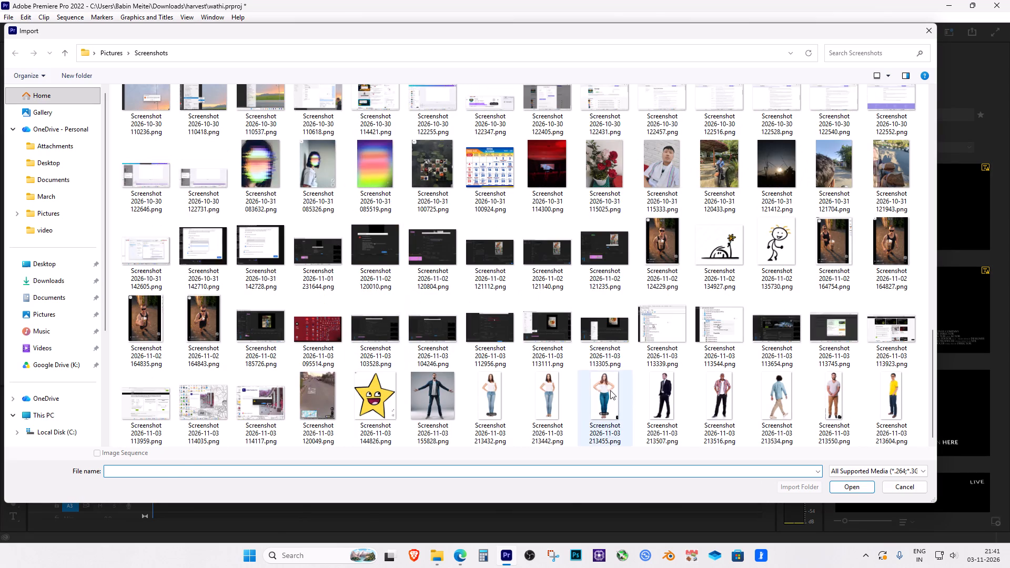
click(664, 397)
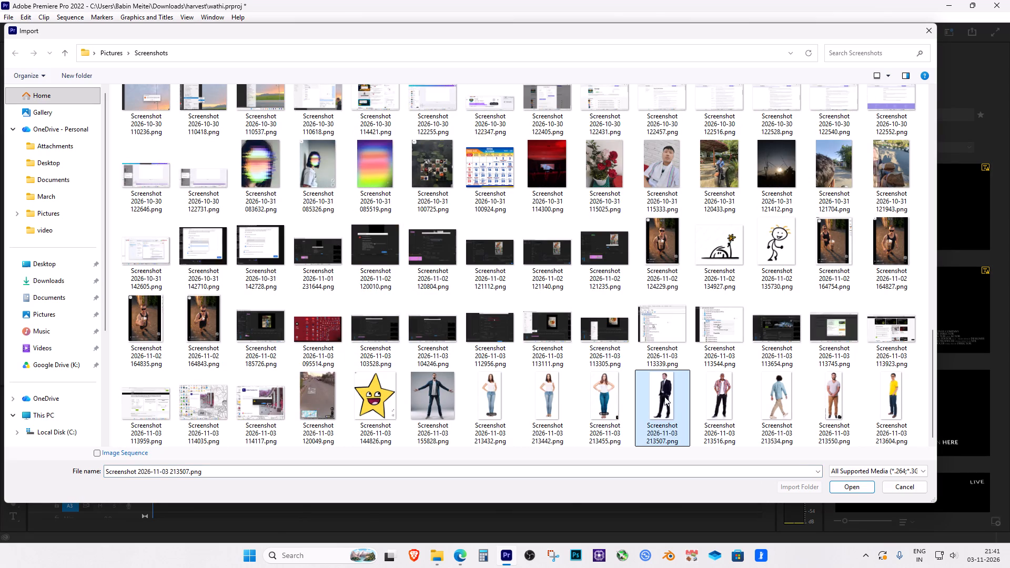
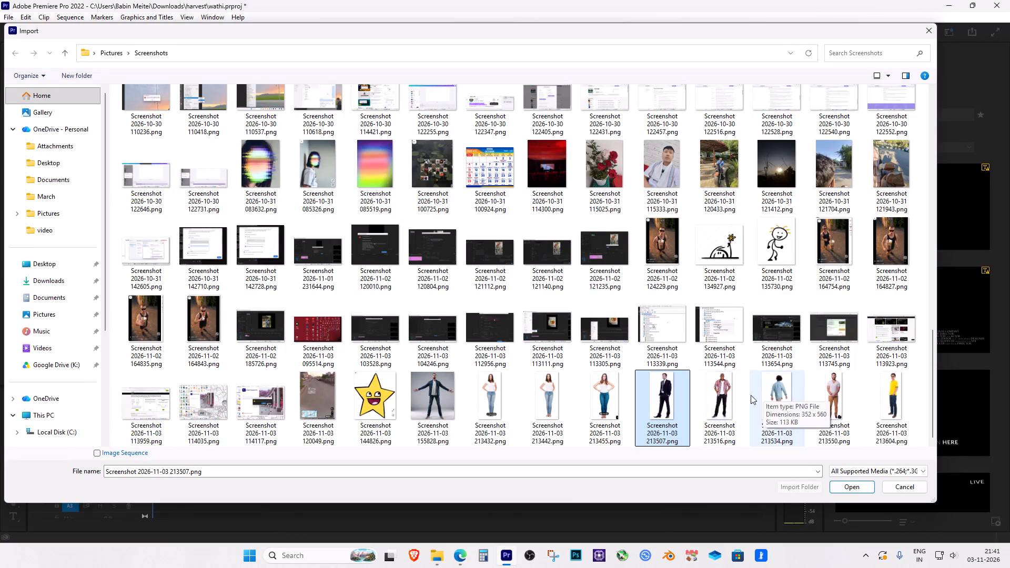
Import Screenshot 2026-11-03 213507.png and Screenshot 2026-11-03 213550.png together from the Screenshots folder.
ctrl+click(716, 395)
ctrl+click(725, 400)
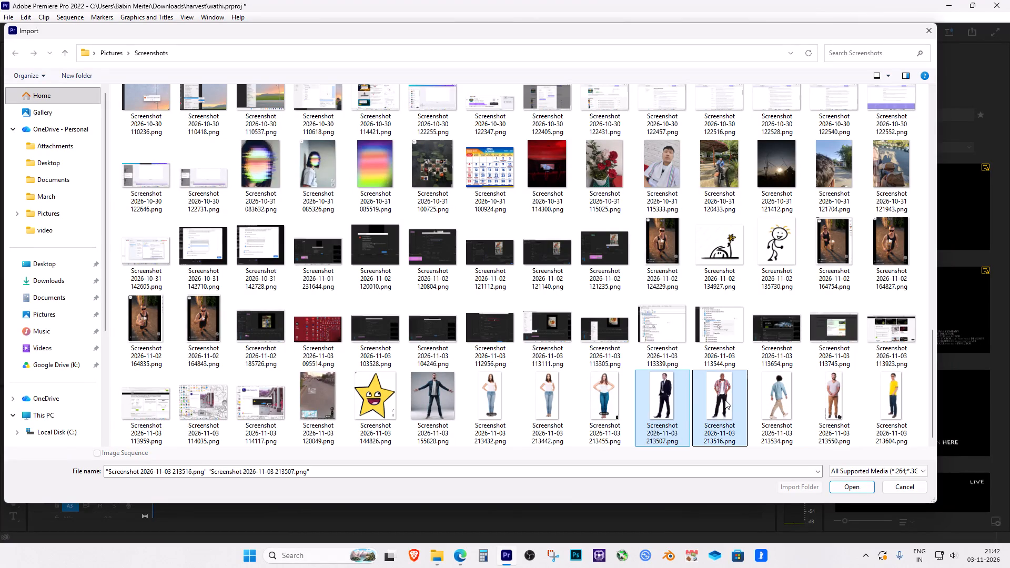
ctrl+click(822, 400)
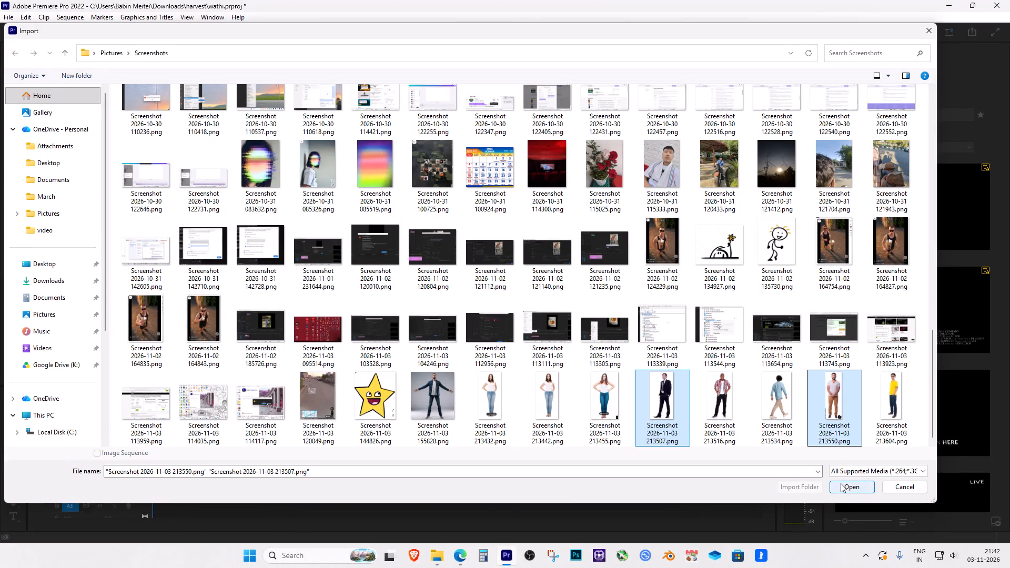
click(841, 483)
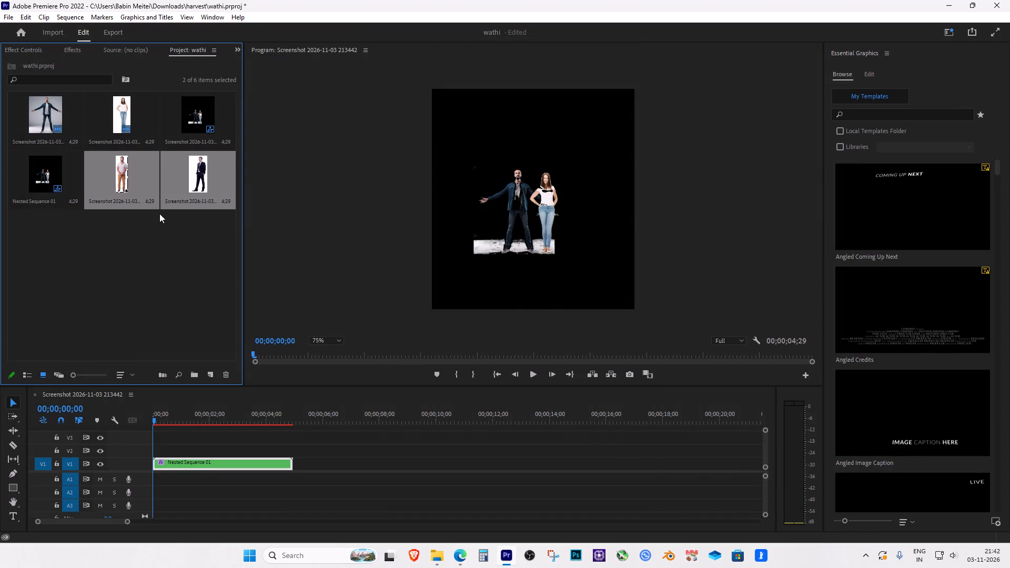
Place both imported images end to end on track V2 above the nested sequence, starting at 00;00;00;00.
drag(143, 190, 163, 443)
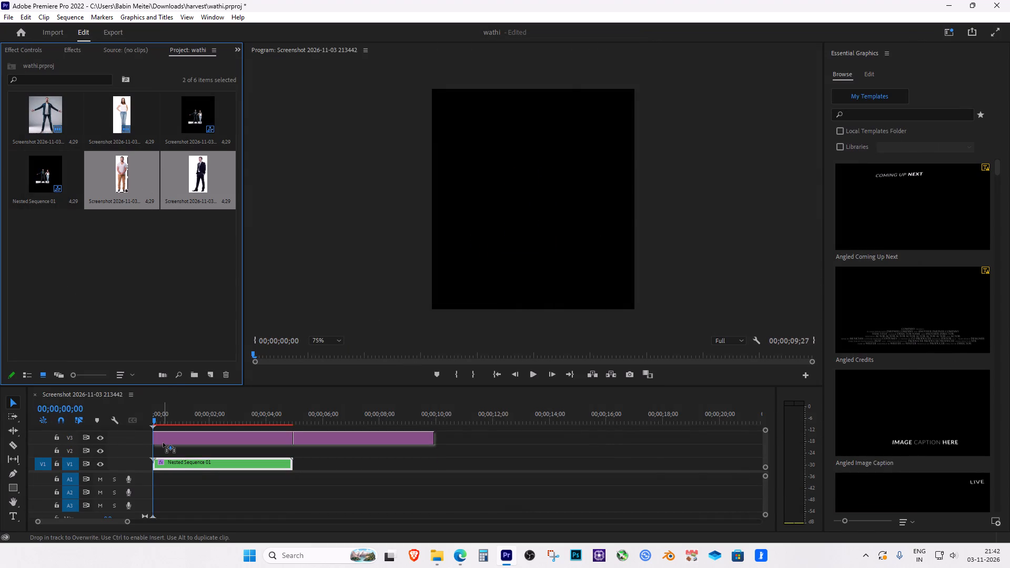
drag(163, 443, 163, 448)
click(319, 478)
Search the effects for "color key" and apply Color Key to the Screenshot 2026-11-03 213550.png clip on V2.
click(266, 450)
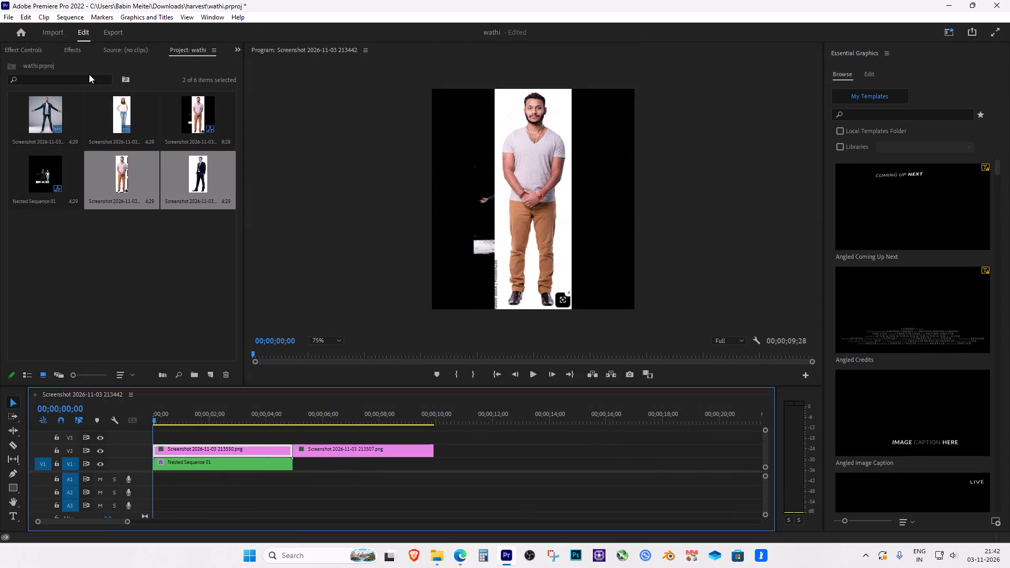
click(64, 52)
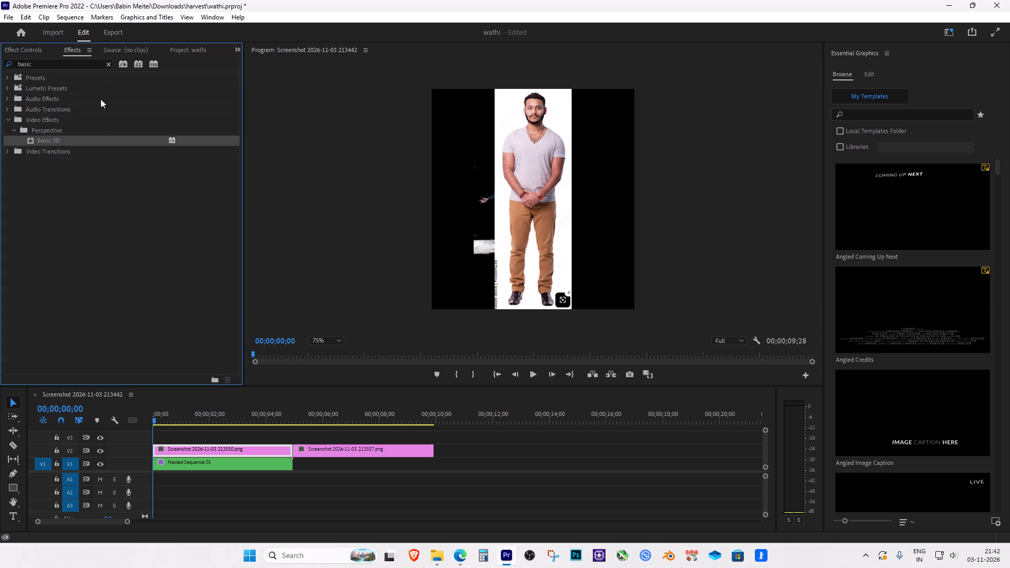
drag(76, 65, 0, 64)
text(cl)
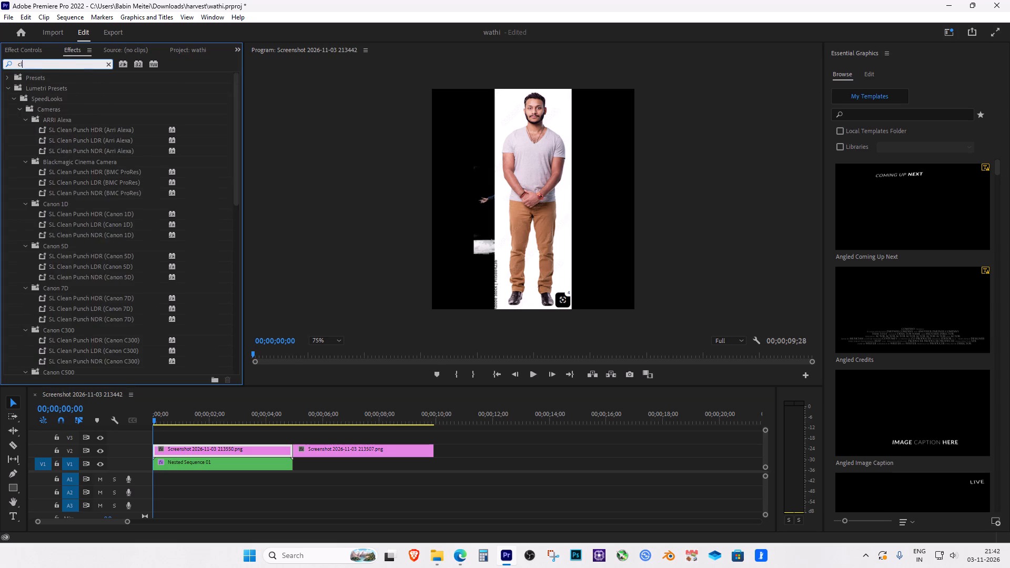
key(BackSpace)
text(olor key)
double_click(47, 141)
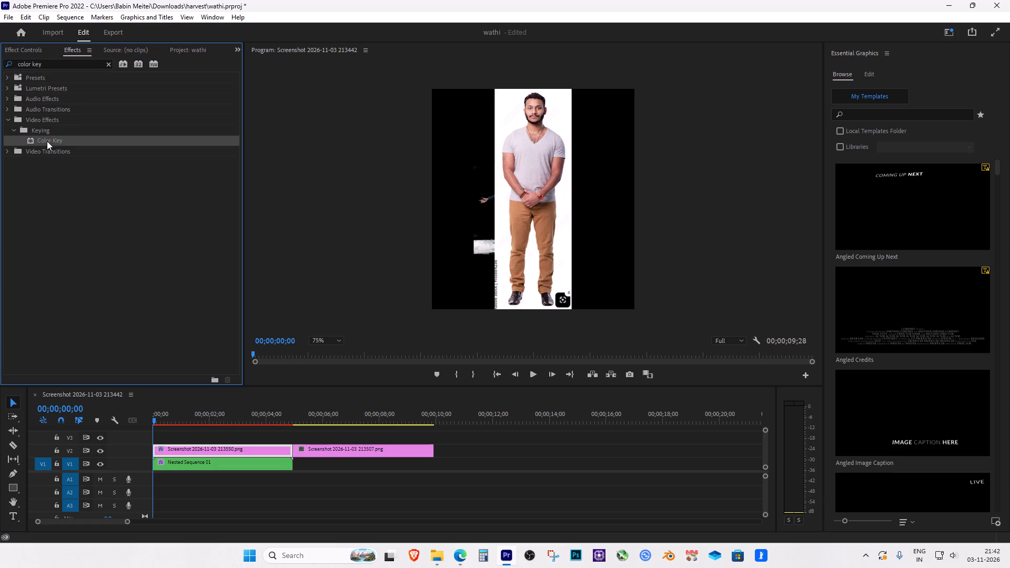
Key out the V-neck man's white background by sampling it as Key Color and setting Color Tolerance to 38.
click(27, 47)
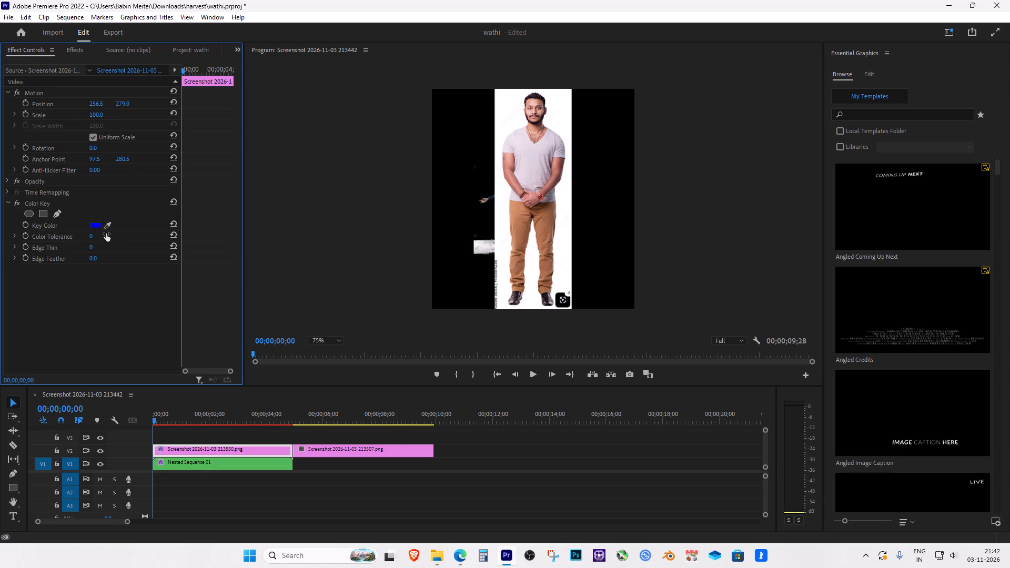
click(106, 227)
click(500, 199)
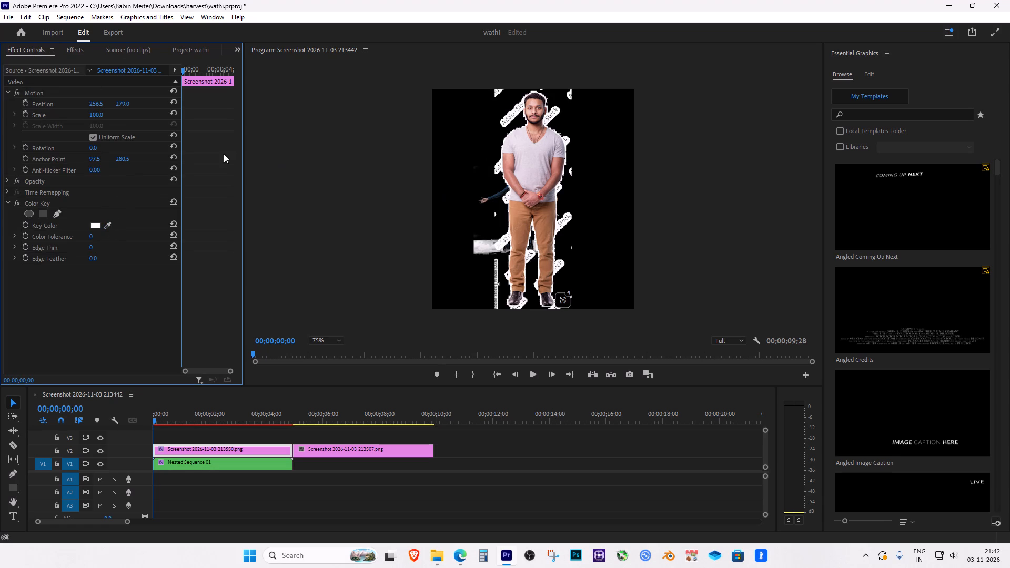
drag(92, 238, 92, 230)
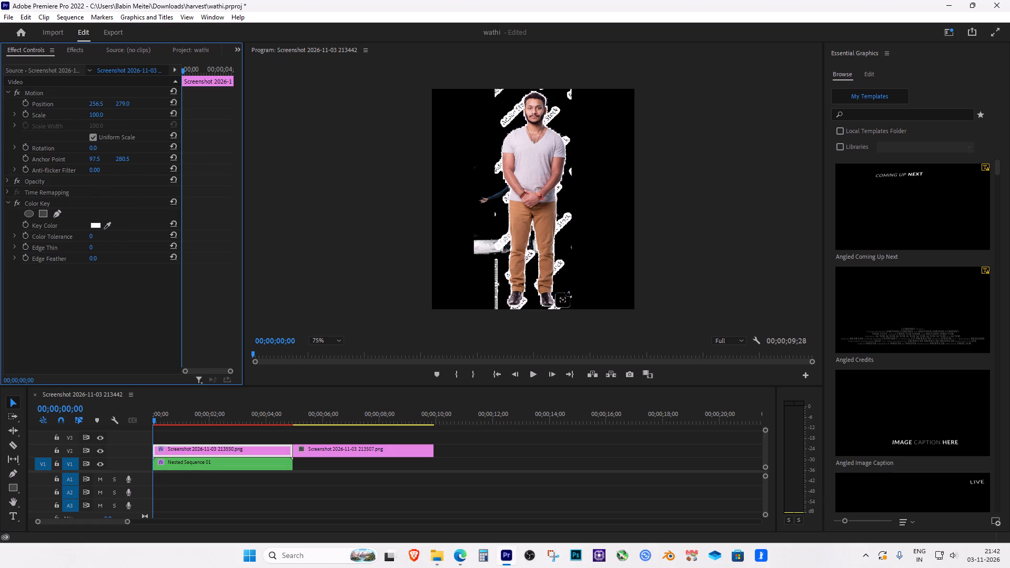
drag(92, 230, 112, 227)
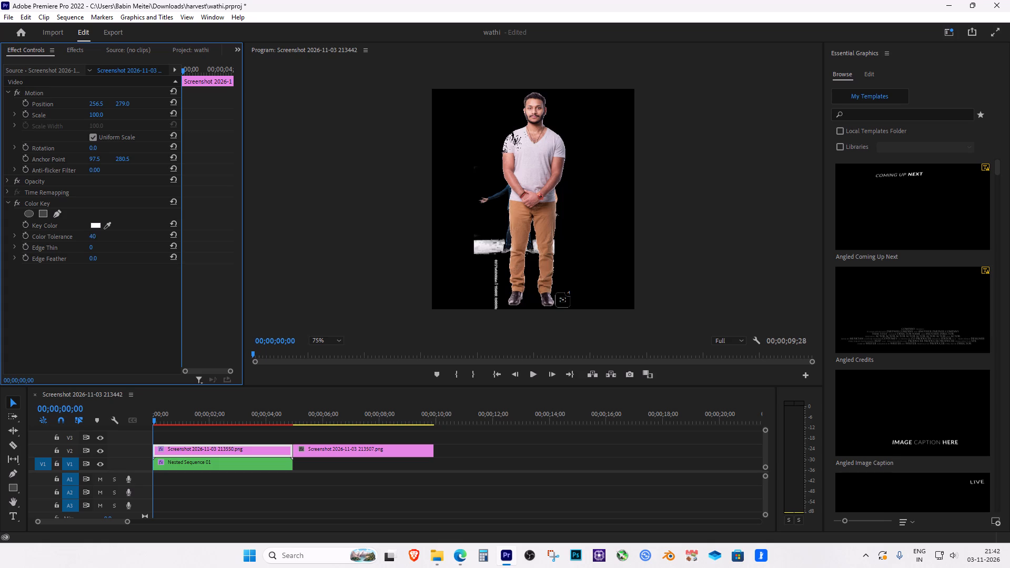
drag(112, 227, 111, 227)
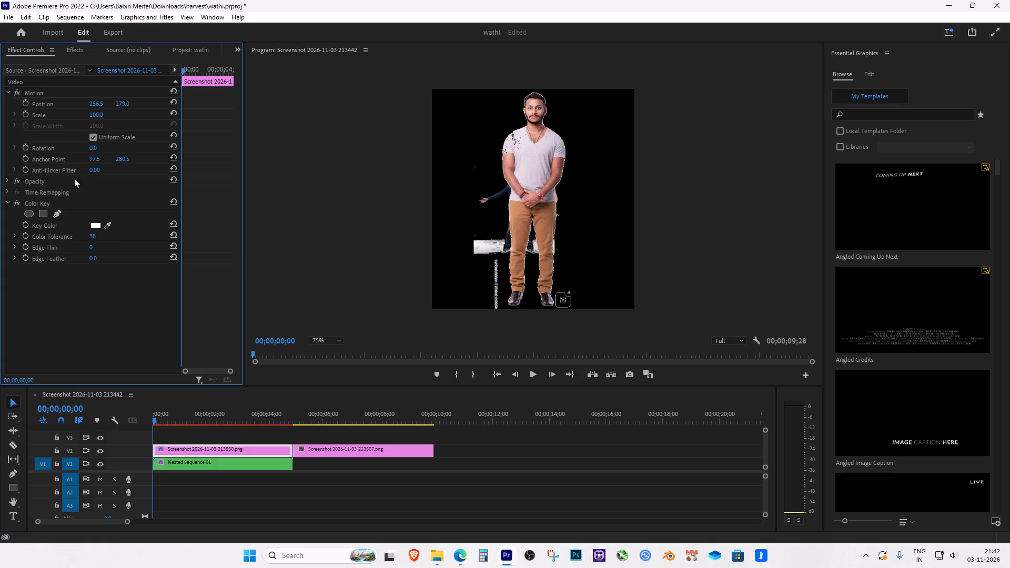
Shrink the V-neck man's clip to Scale 35 and place it at Position 280.5, 313 beside the man with outstretched arms.
drag(98, 114, 60, 119)
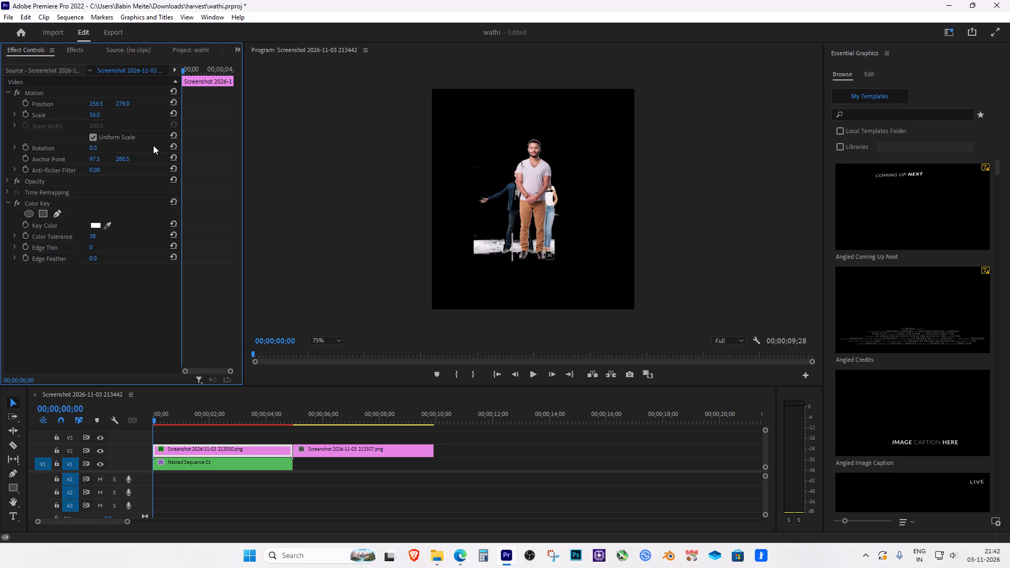
drag(97, 103, 132, 108)
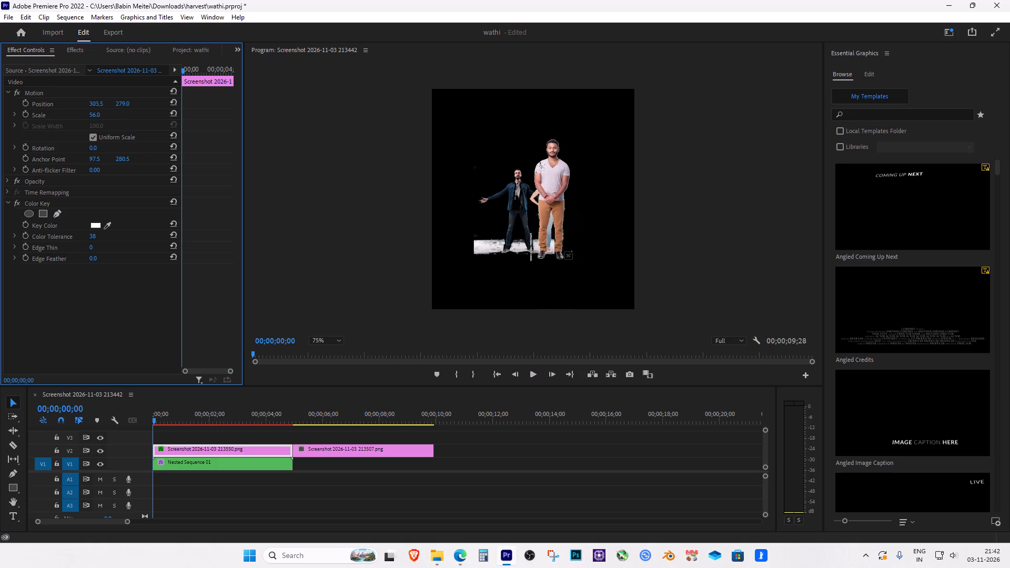
drag(132, 108, 126, 114)
drag(98, 116, 74, 117)
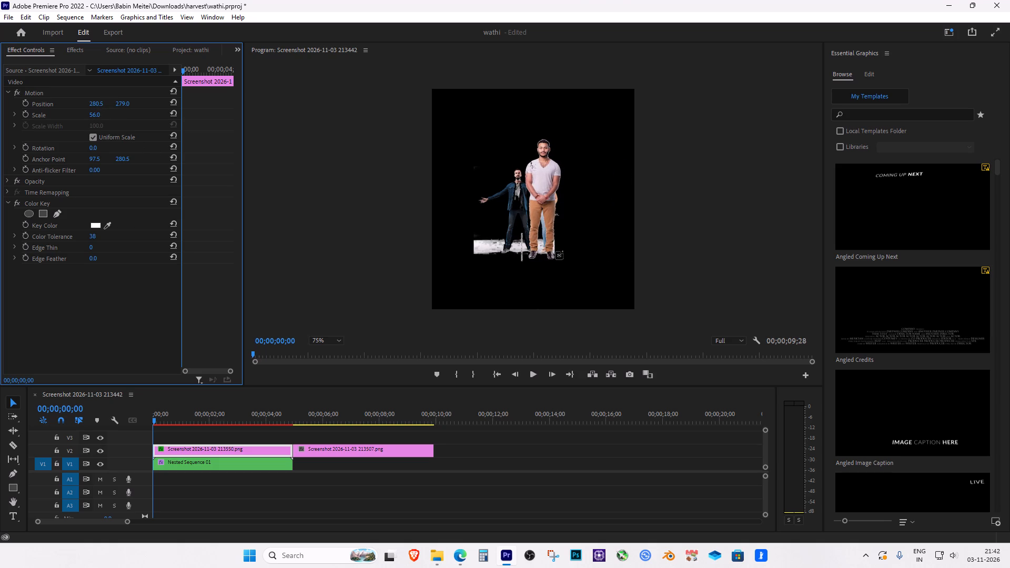
drag(74, 117, 72, 117)
drag(125, 103, 140, 80)
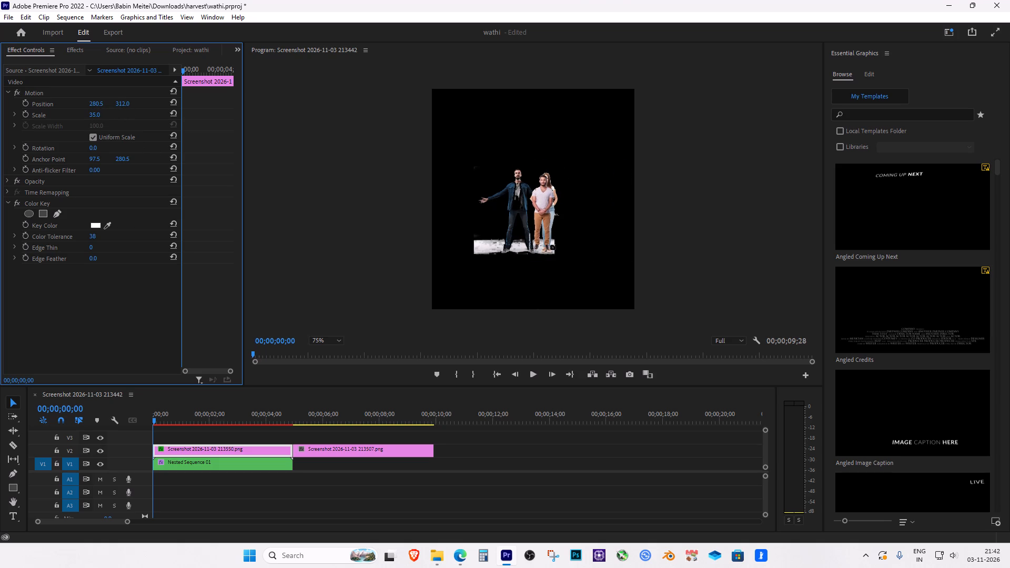
drag(140, 80, 140, 79)
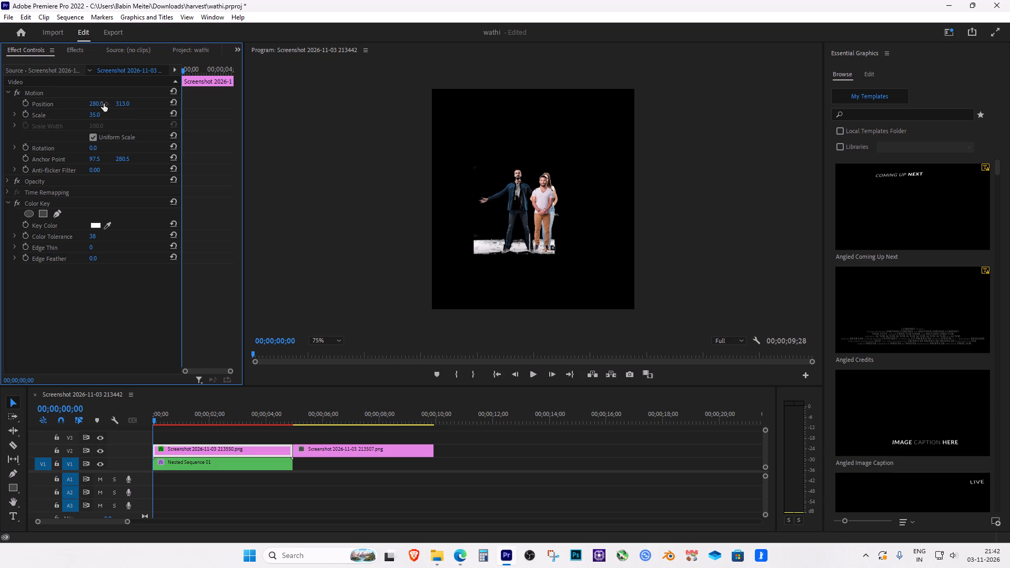
Refine the V-neck man's clip to Scale 38 and shift its horizontal Position to 286.5.
drag(97, 103, 91, 113)
click(98, 115)
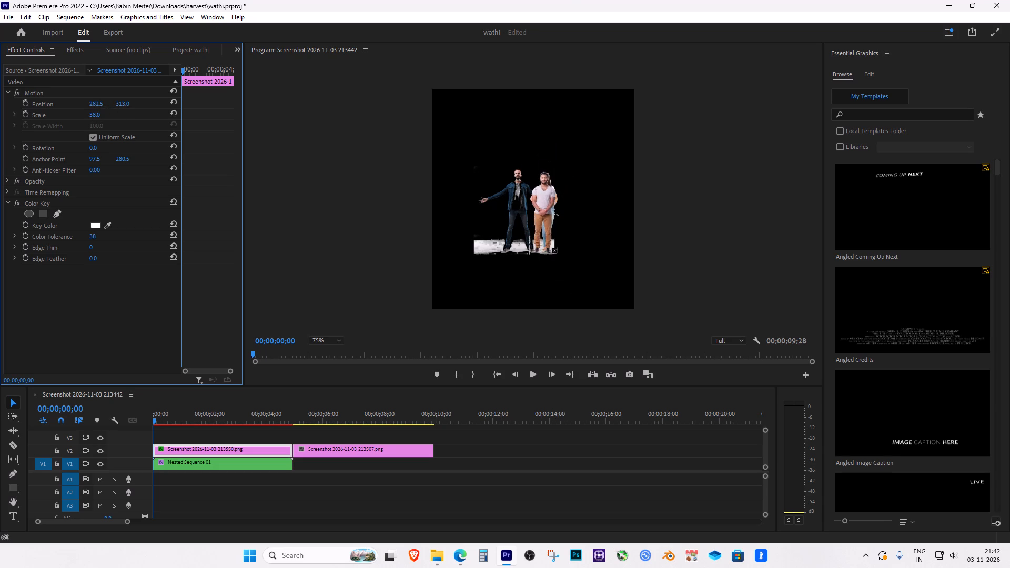
click(104, 113)
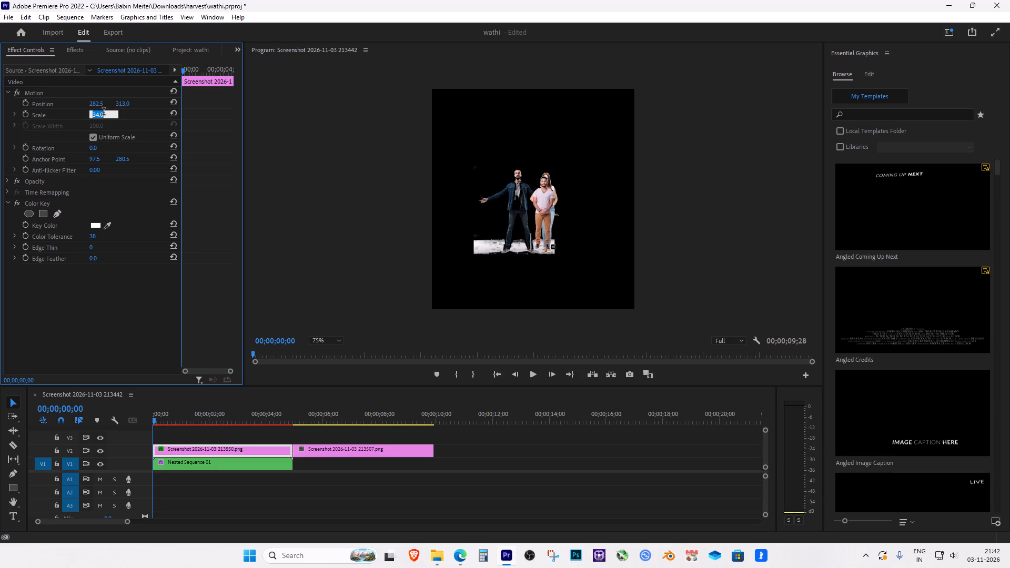
text(36)
key(Return)
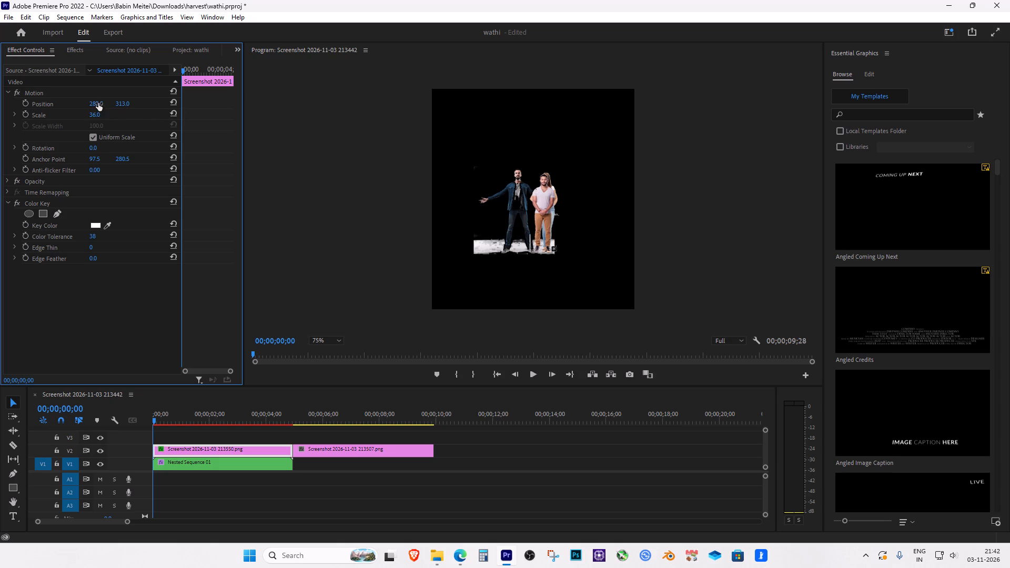
click(98, 103)
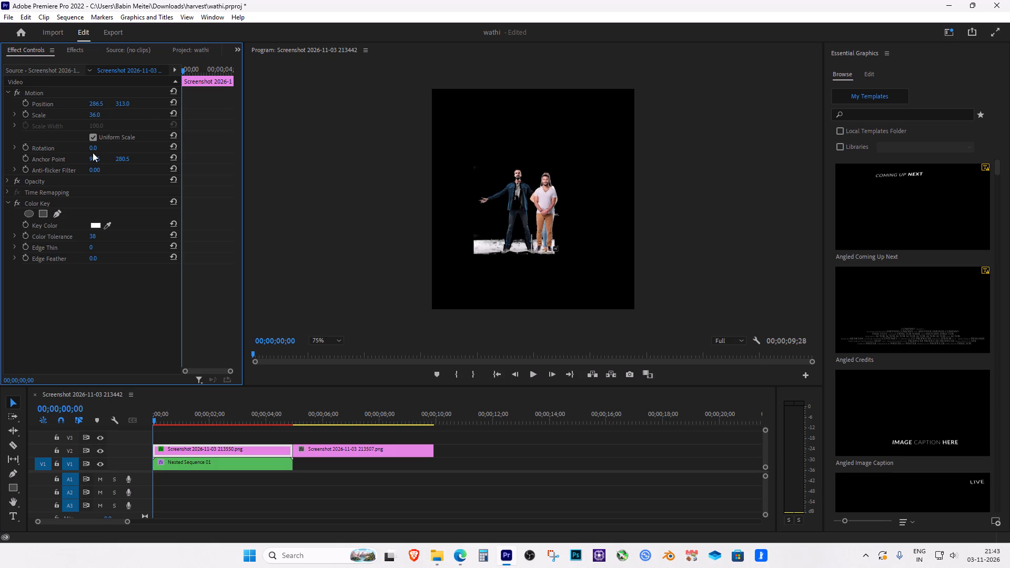
click(95, 116)
text(38)
key(Return)
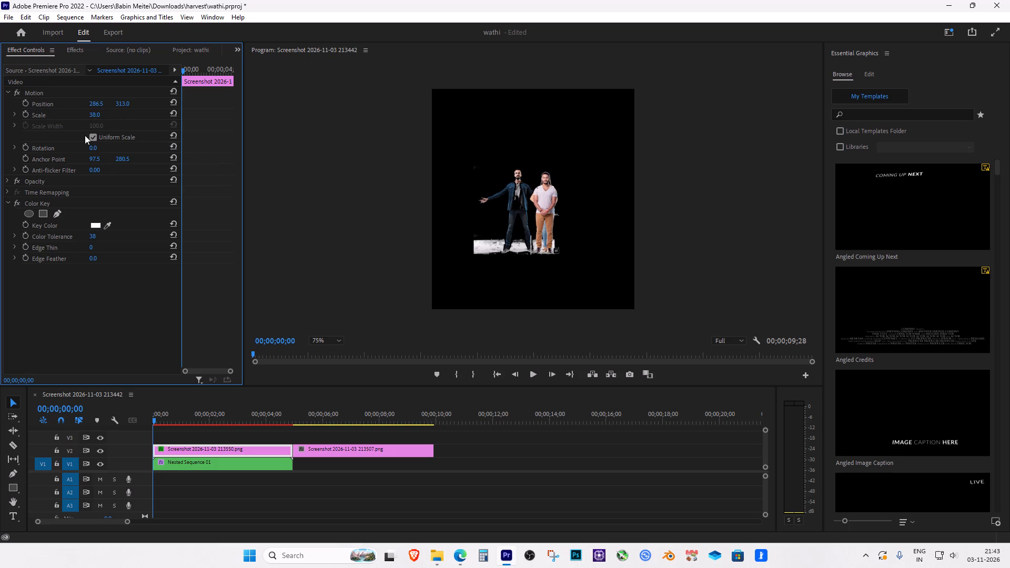
Move the Screenshot 2026-11-03 213507.png clip to track V3, starting at 00;00;00;00 above the other clips.
drag(327, 450, 307, 429)
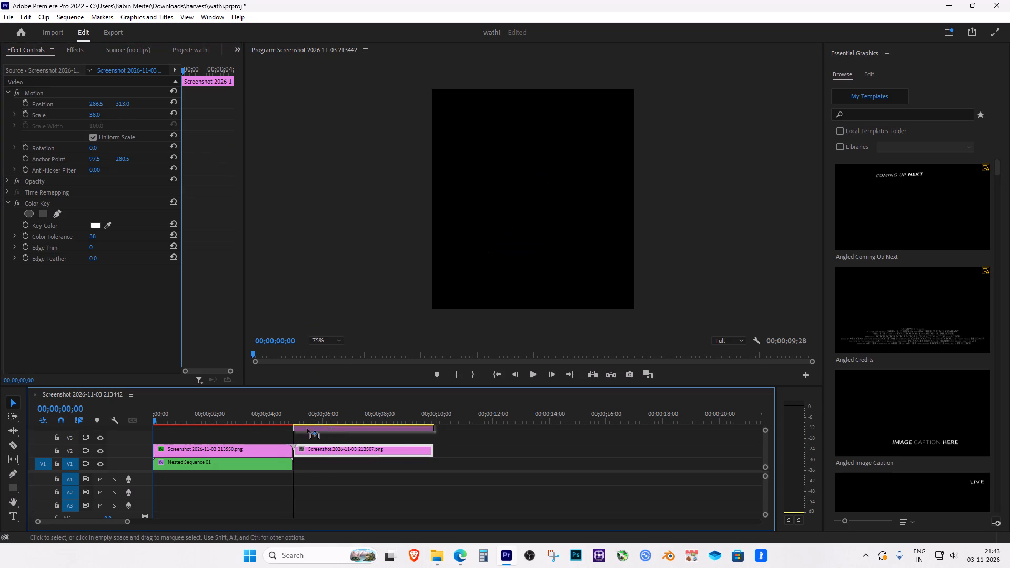
drag(307, 429, 181, 437)
Apply Color Key to the suited man's clip on V3, sampling its white background and setting Color Tolerance to 45.
click(197, 437)
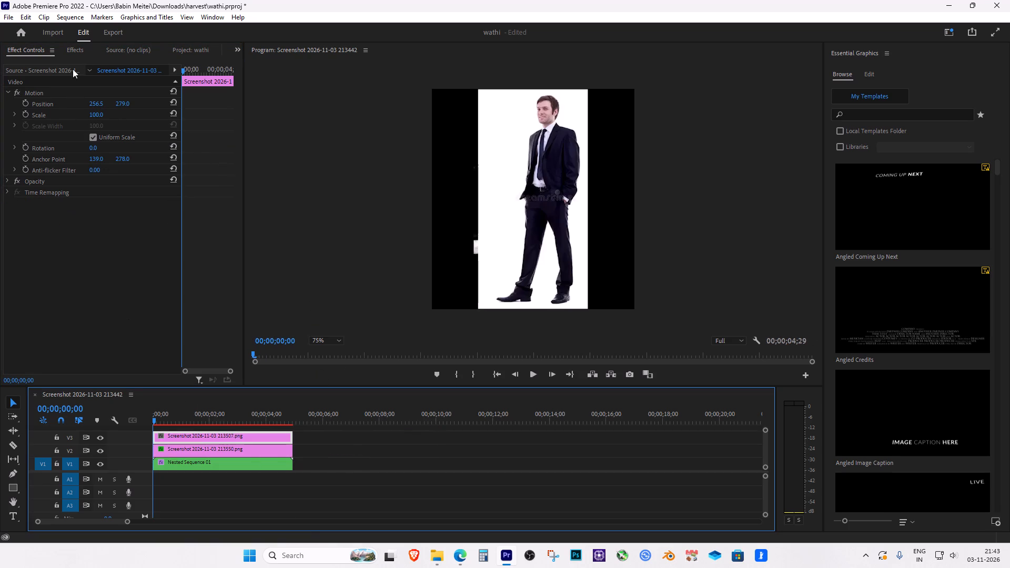
click(69, 50)
double_click(55, 139)
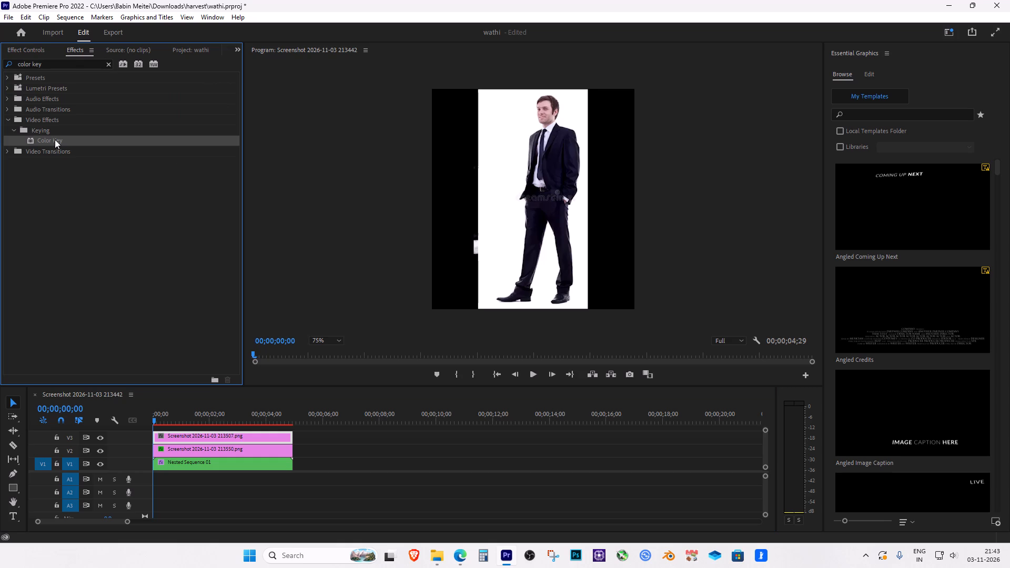
click(42, 54)
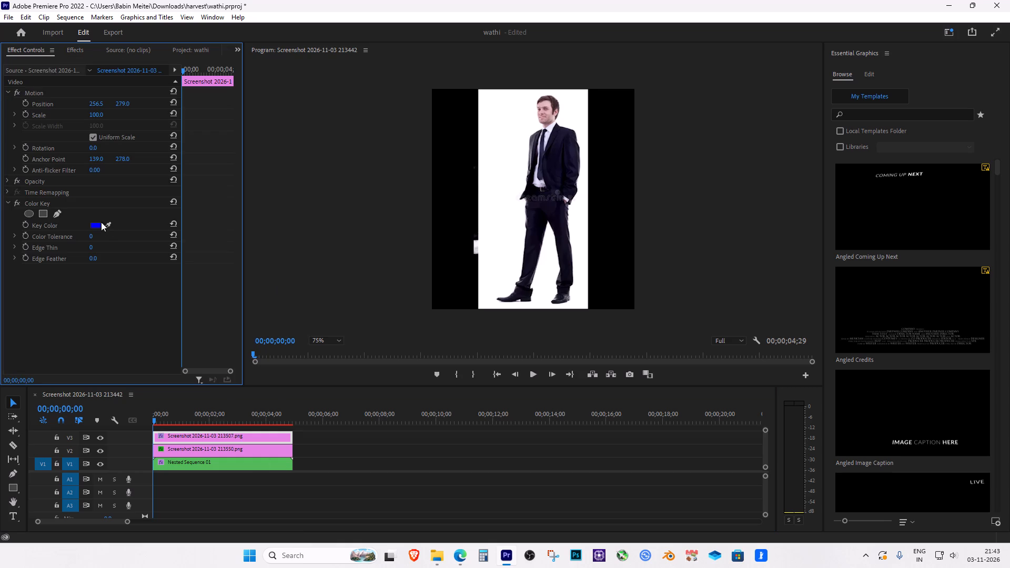
click(107, 224)
click(506, 199)
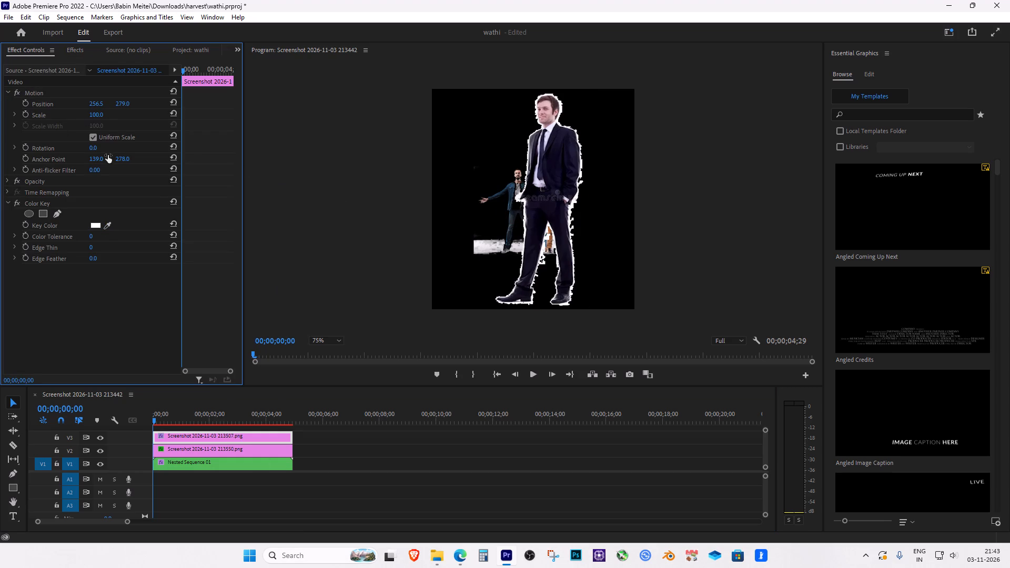
drag(93, 238, 107, 236)
drag(107, 236, 100, 230)
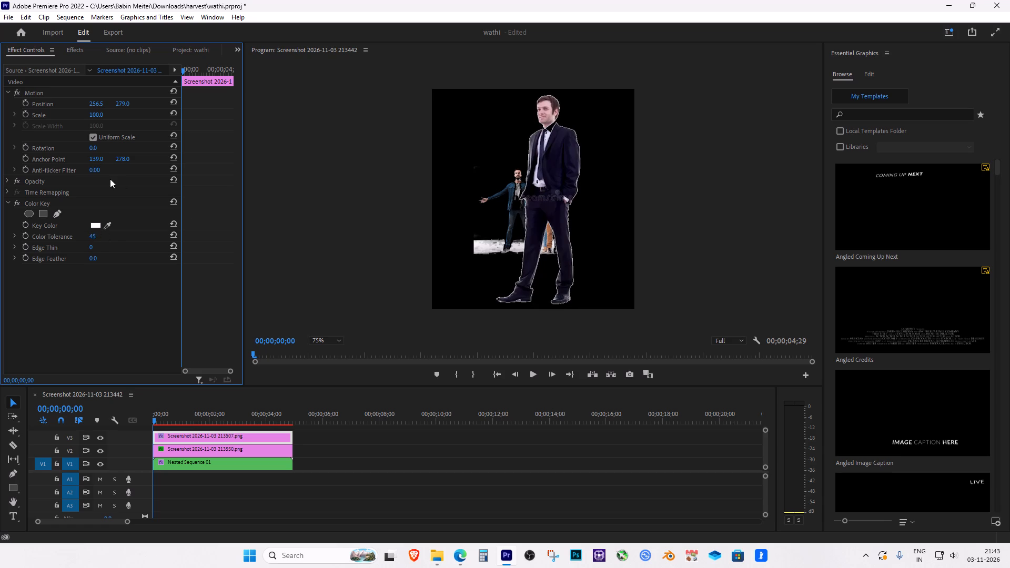
Resize the suited man's clip to Scale 40 and position it at 209.5, 305 beside the V-neck man.
drag(97, 116, 46, 118)
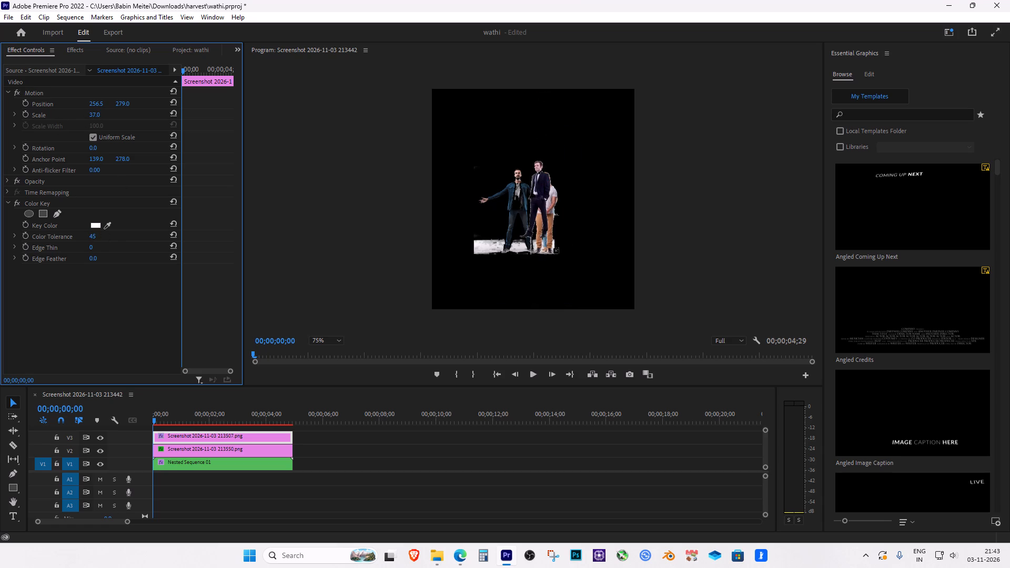
drag(46, 118, 48, 118)
drag(102, 103, 164, 108)
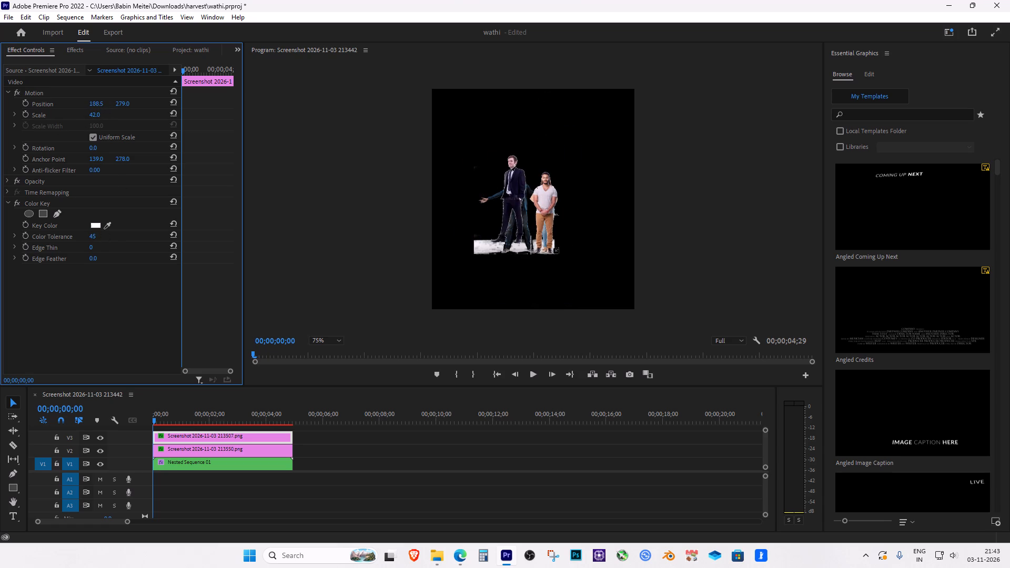
drag(164, 108, 172, 108)
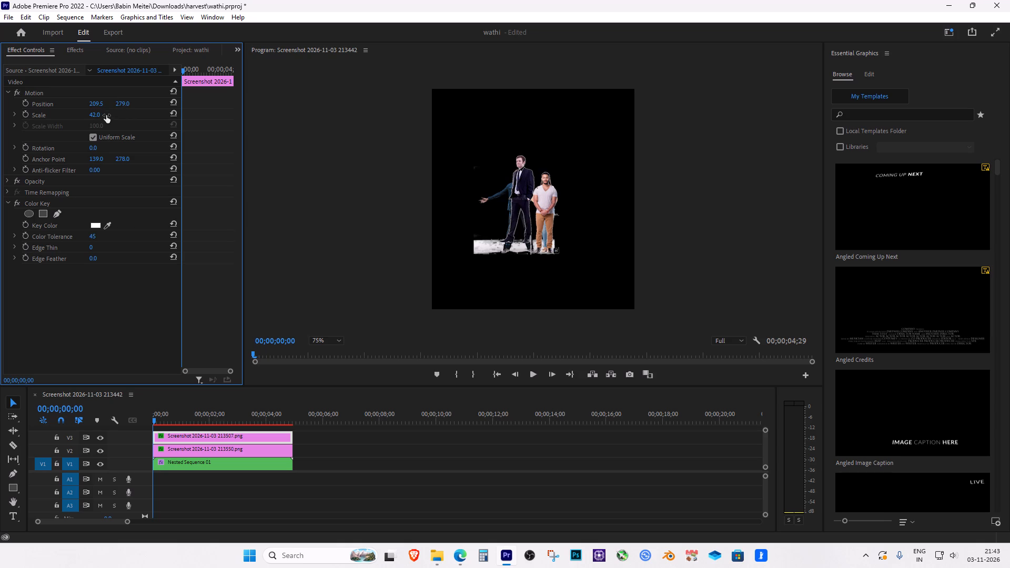
drag(128, 103, 141, 79)
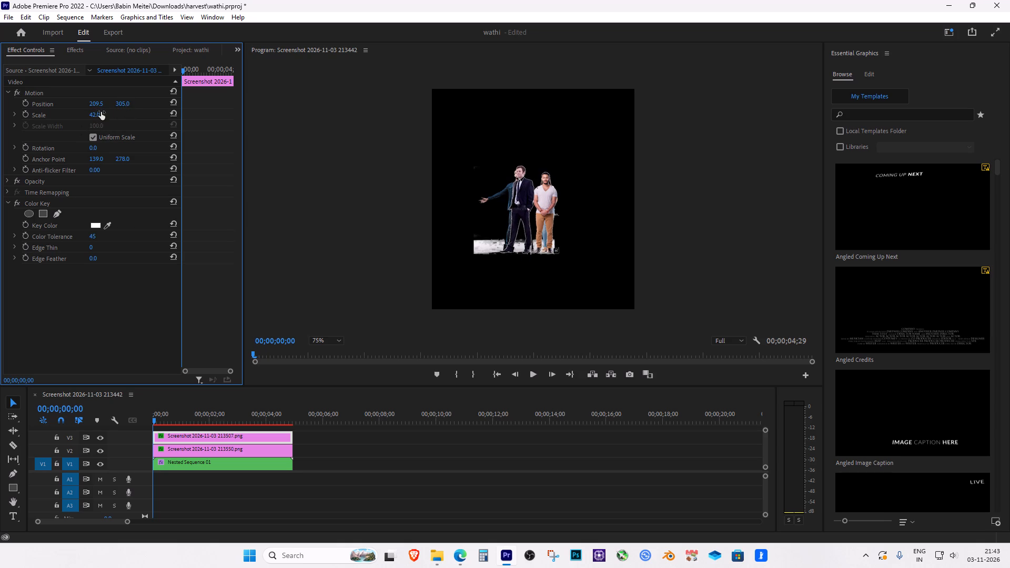
click(100, 111)
text(40)
key(Return)
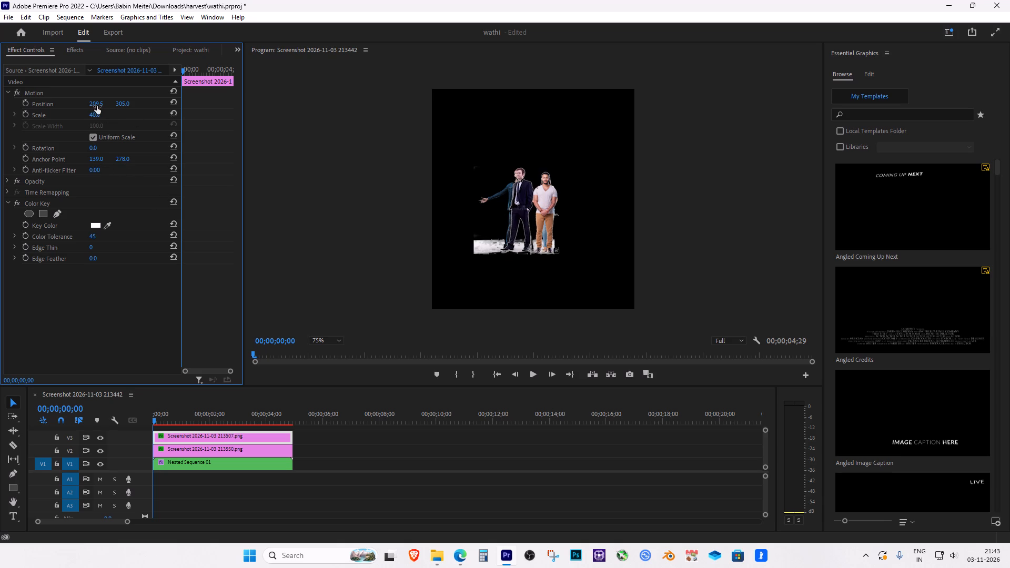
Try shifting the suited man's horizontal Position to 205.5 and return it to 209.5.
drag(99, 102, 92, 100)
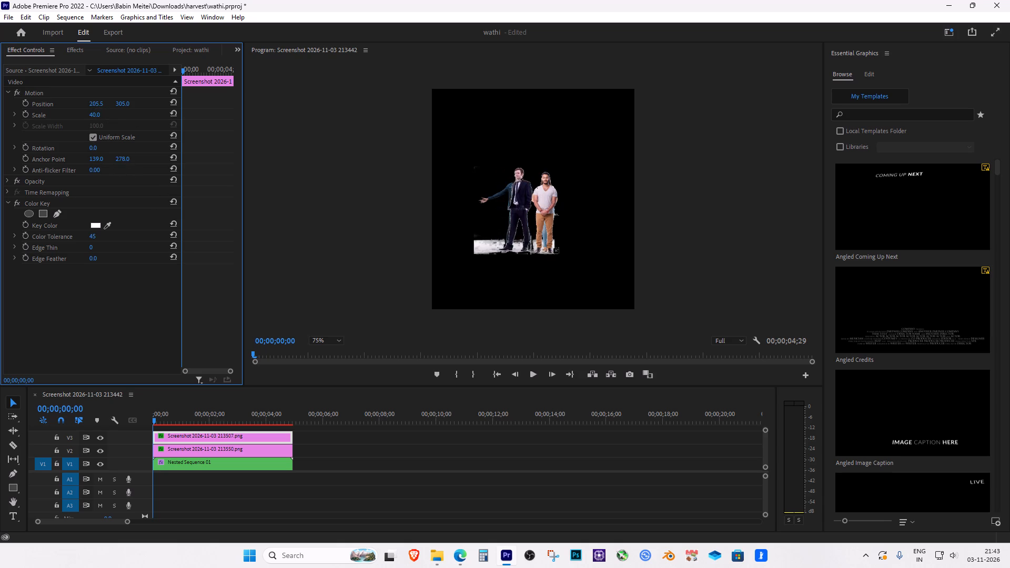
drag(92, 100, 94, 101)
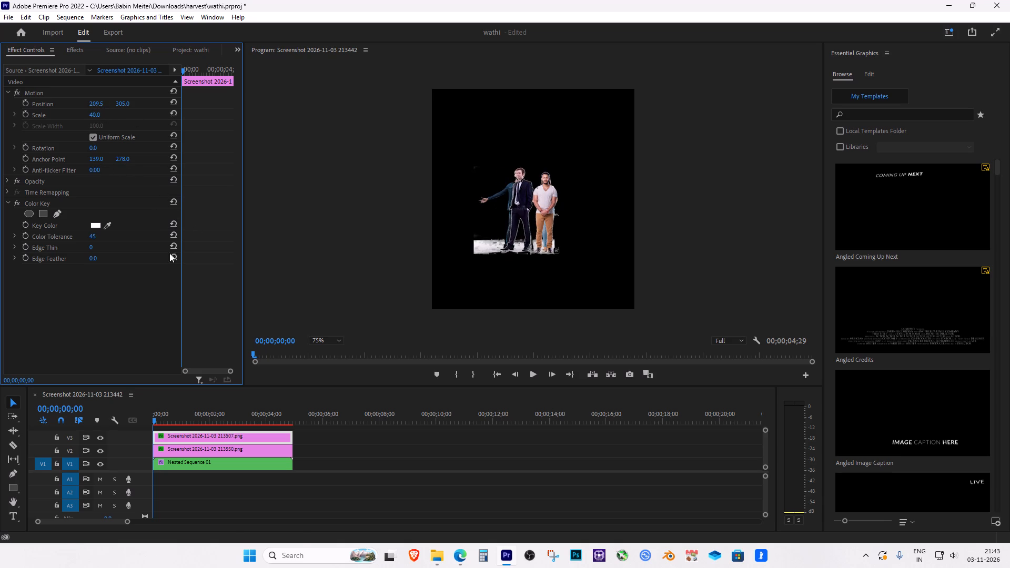
Nest the suited man's and V-neck man's clips on V3 and V2 together, keeping the default sequence name.
shift+click(212, 450)
right_click(214, 445)
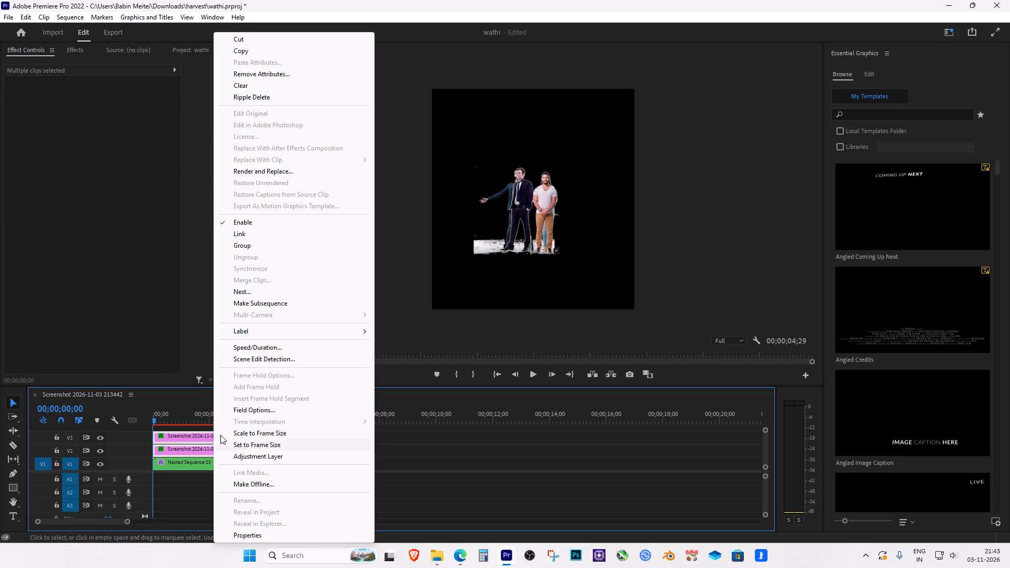
click(247, 296)
click(489, 291)
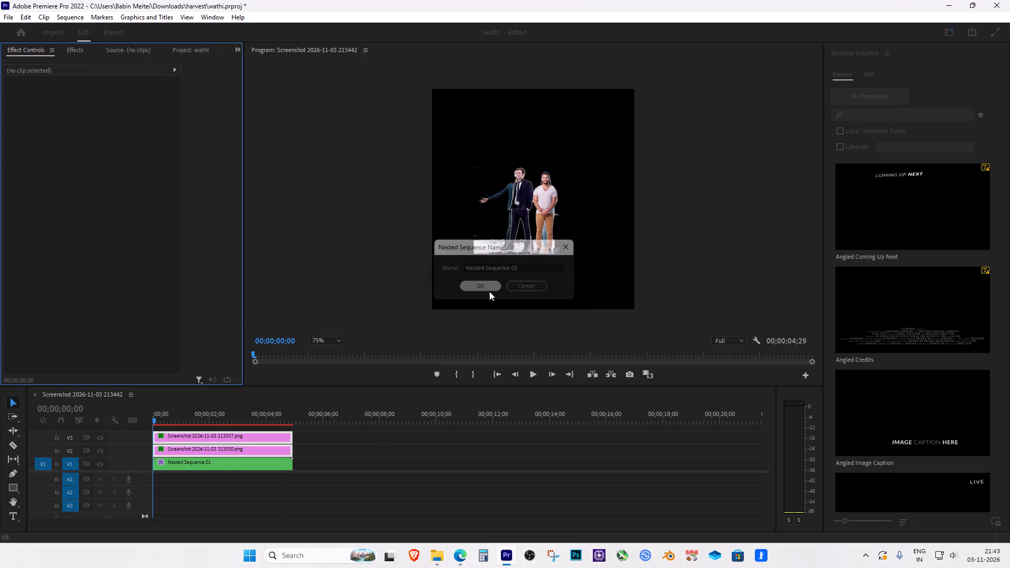
Find the Basic 3D effect by searching for "basic" and apply it to the new nested sequence on V2.
click(233, 450)
click(80, 54)
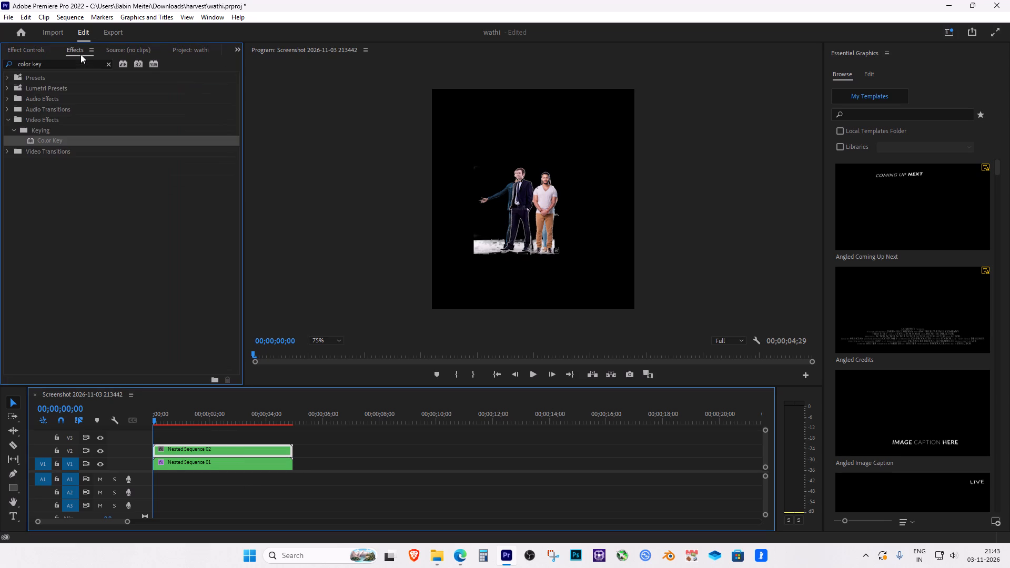
click(110, 64)
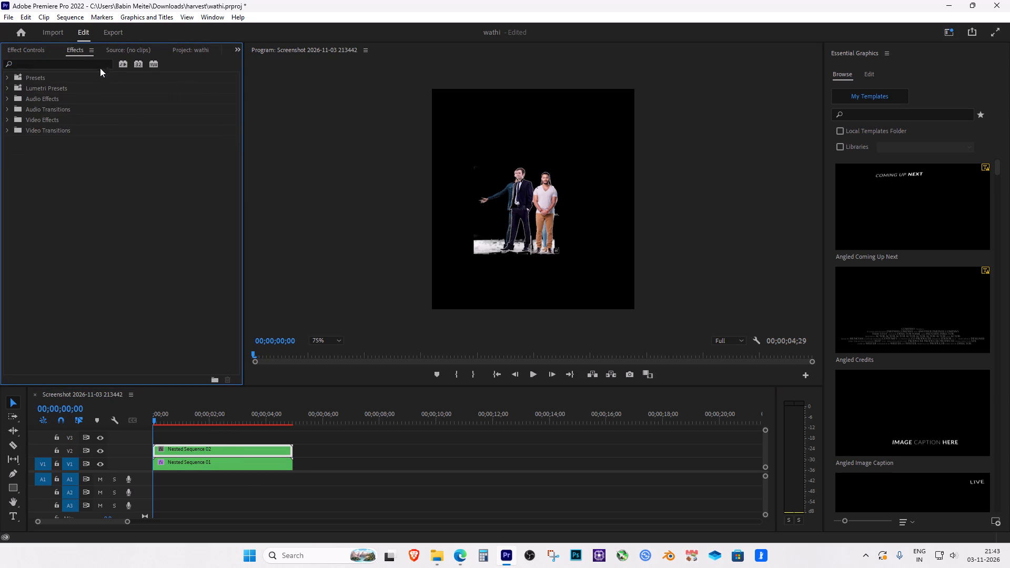
double_click(92, 68)
text(basic)
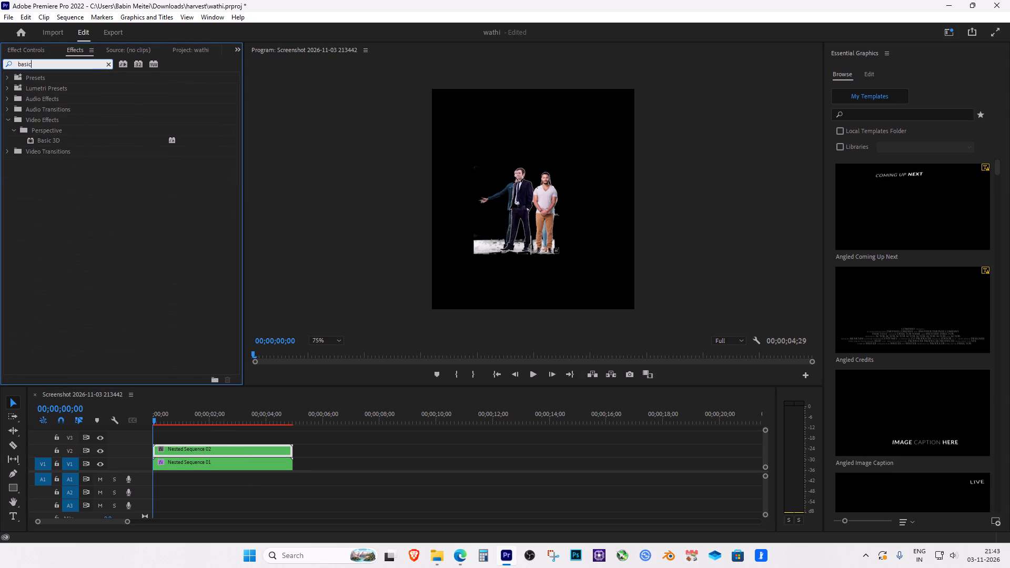
double_click(60, 140)
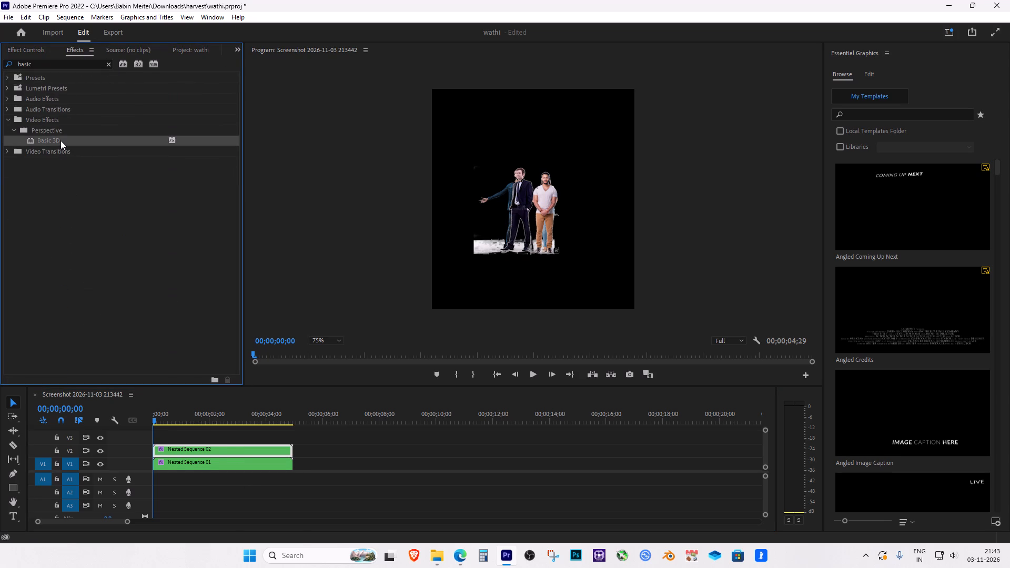
Enable Basic 3D Swivel keyframing on the V2 nested sequence at 00;00;00;00.
click(216, 452)
click(36, 52)
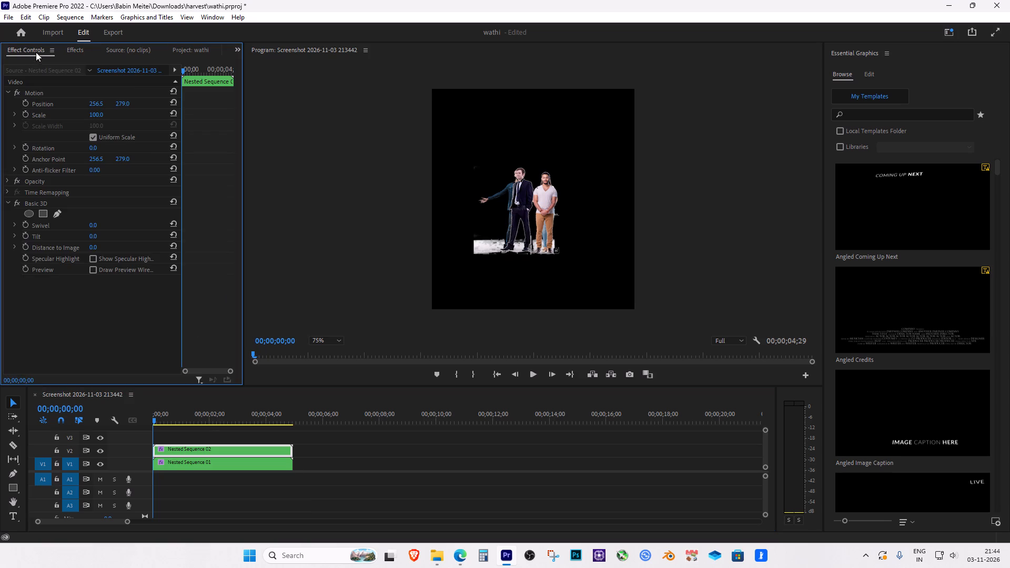
click(24, 225)
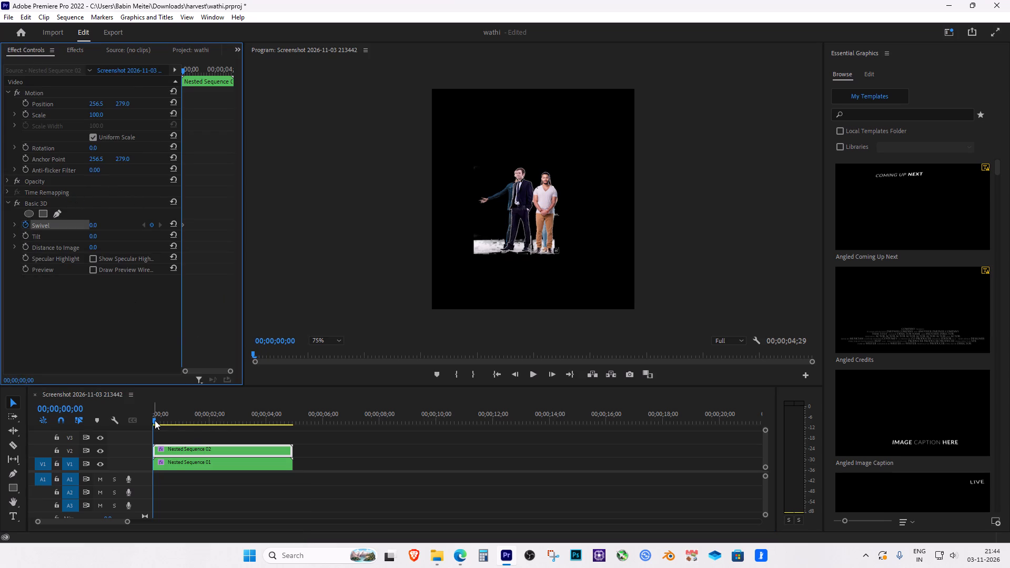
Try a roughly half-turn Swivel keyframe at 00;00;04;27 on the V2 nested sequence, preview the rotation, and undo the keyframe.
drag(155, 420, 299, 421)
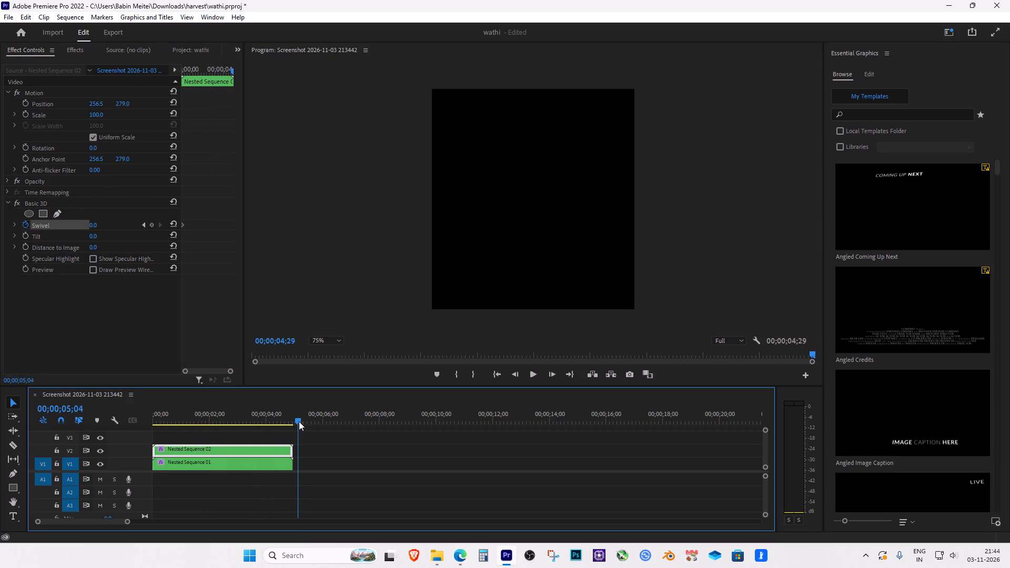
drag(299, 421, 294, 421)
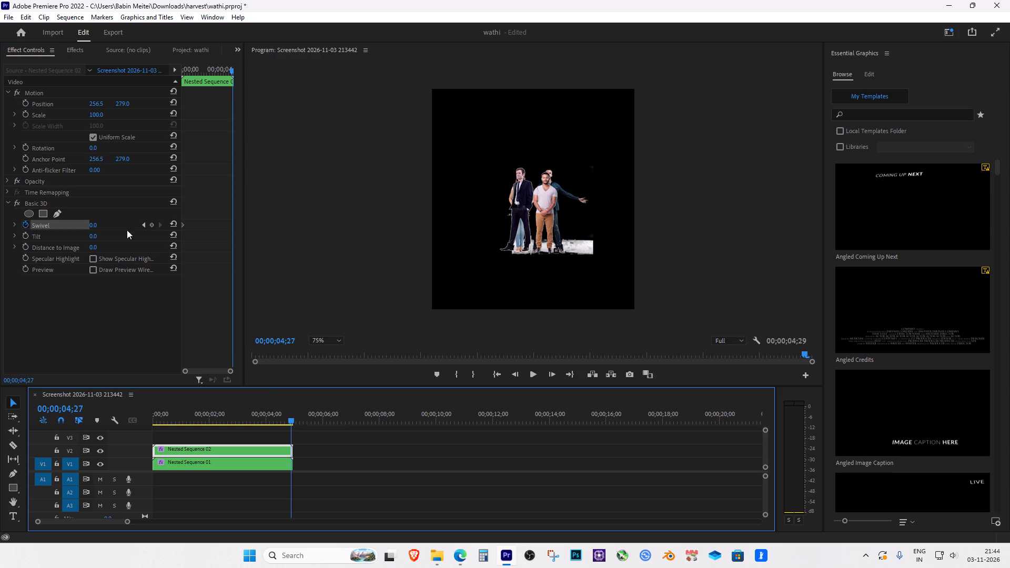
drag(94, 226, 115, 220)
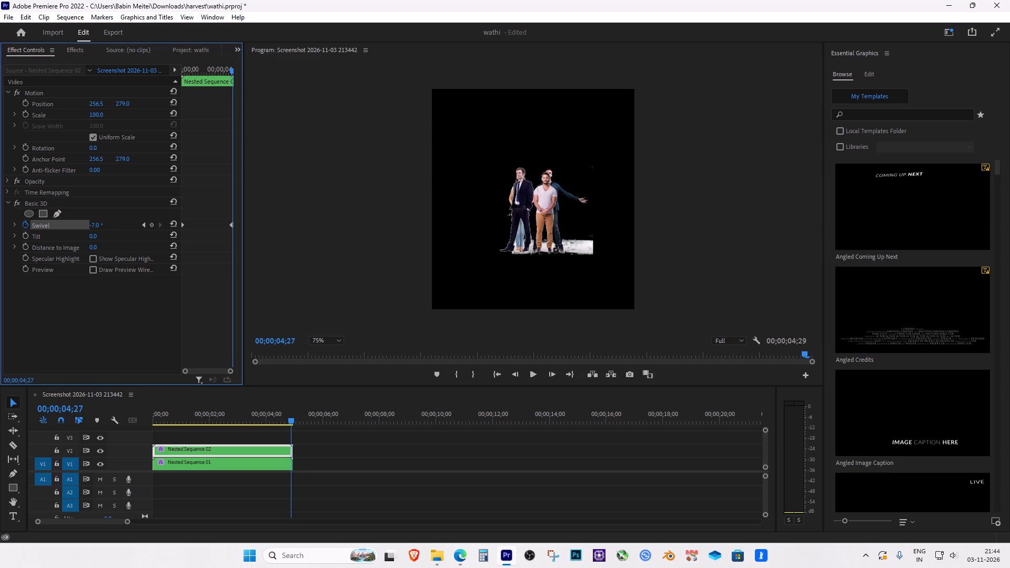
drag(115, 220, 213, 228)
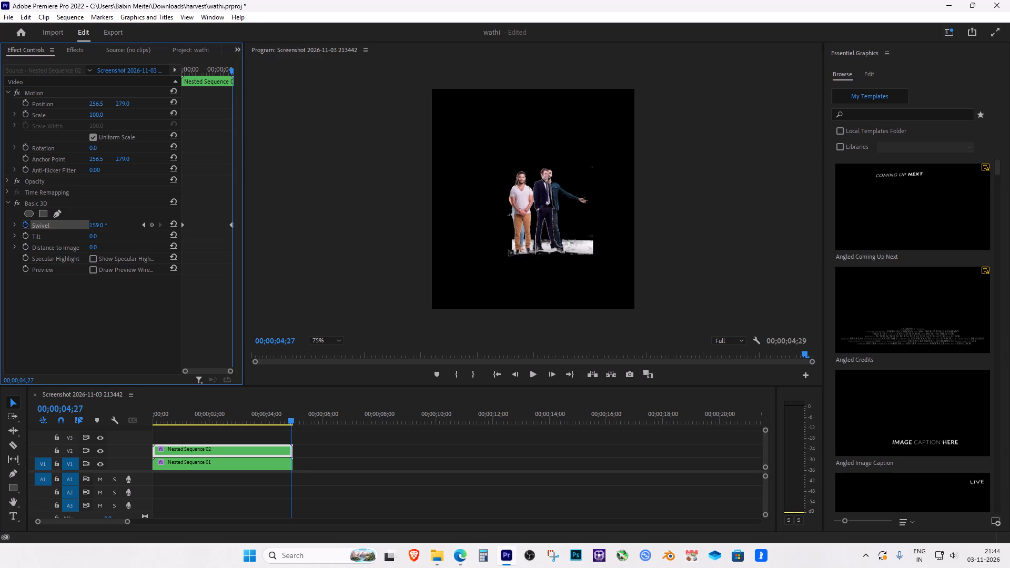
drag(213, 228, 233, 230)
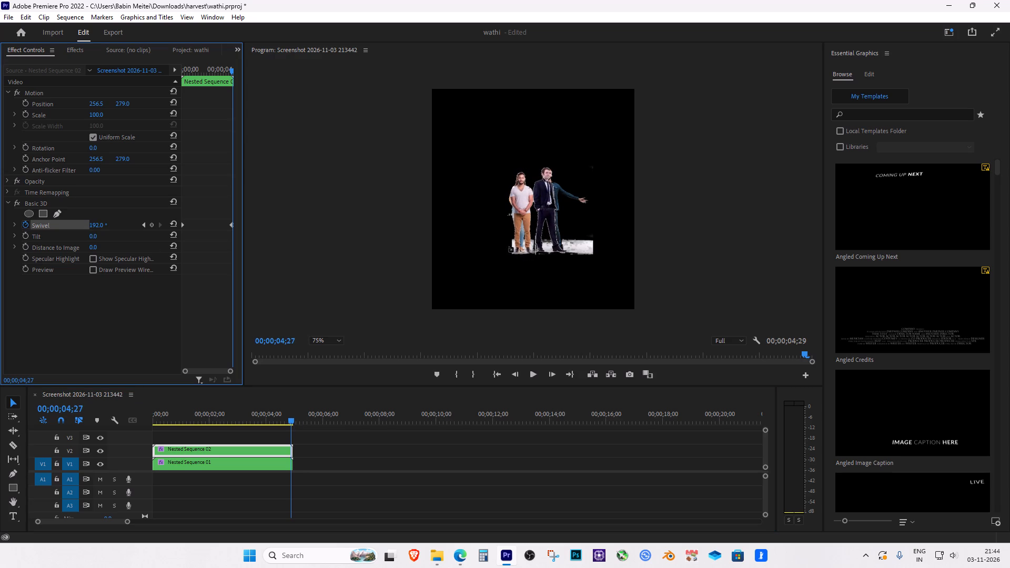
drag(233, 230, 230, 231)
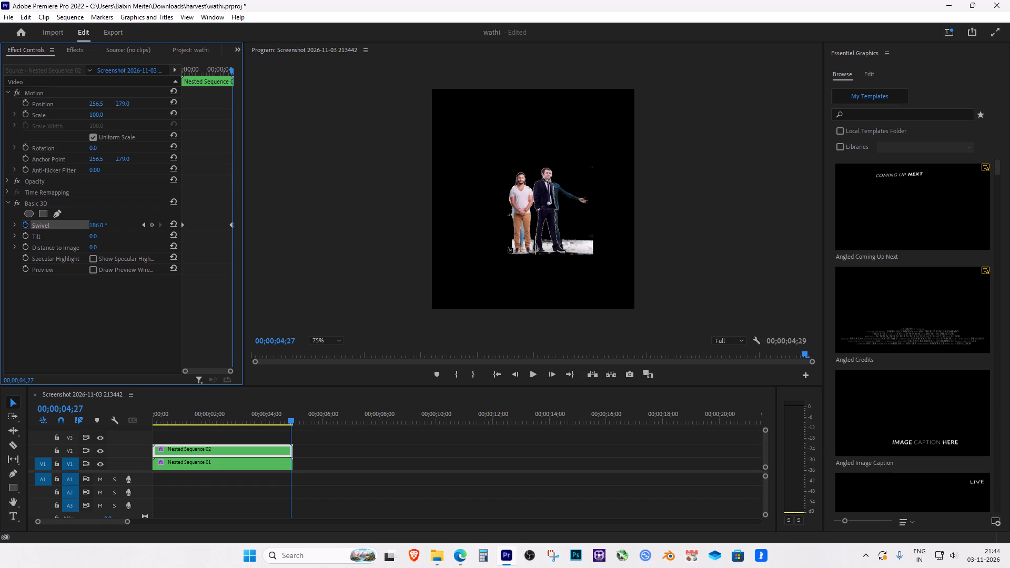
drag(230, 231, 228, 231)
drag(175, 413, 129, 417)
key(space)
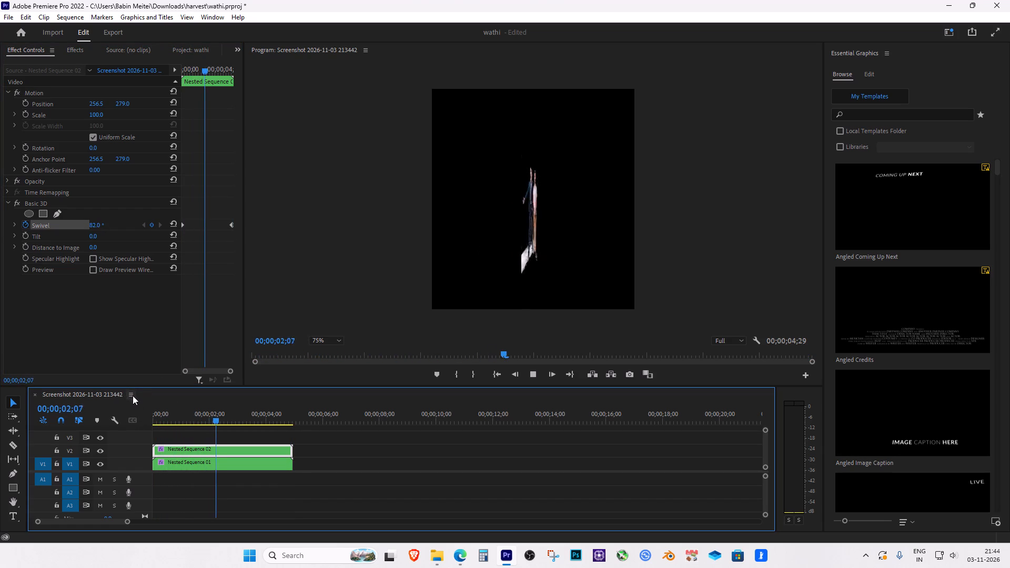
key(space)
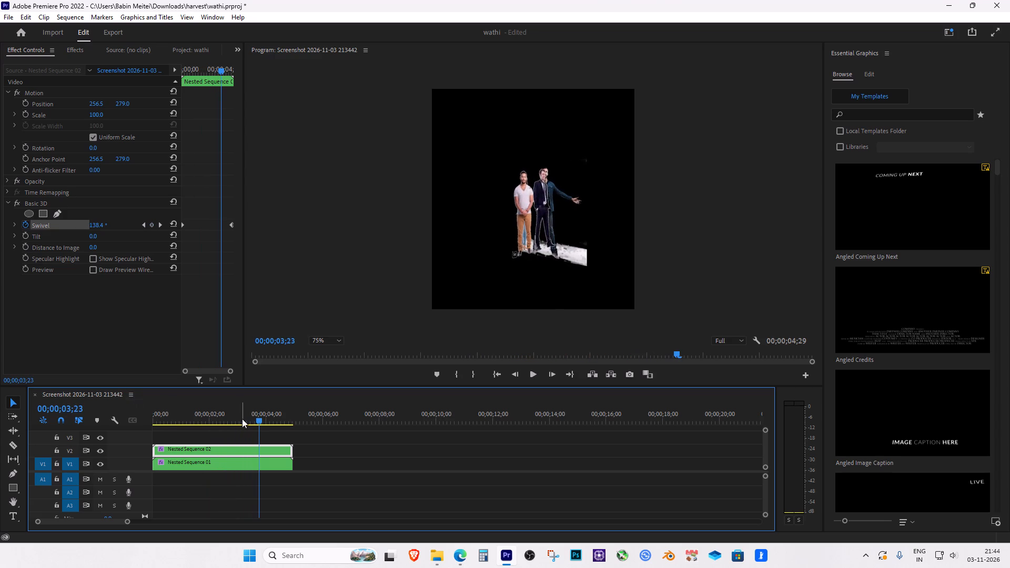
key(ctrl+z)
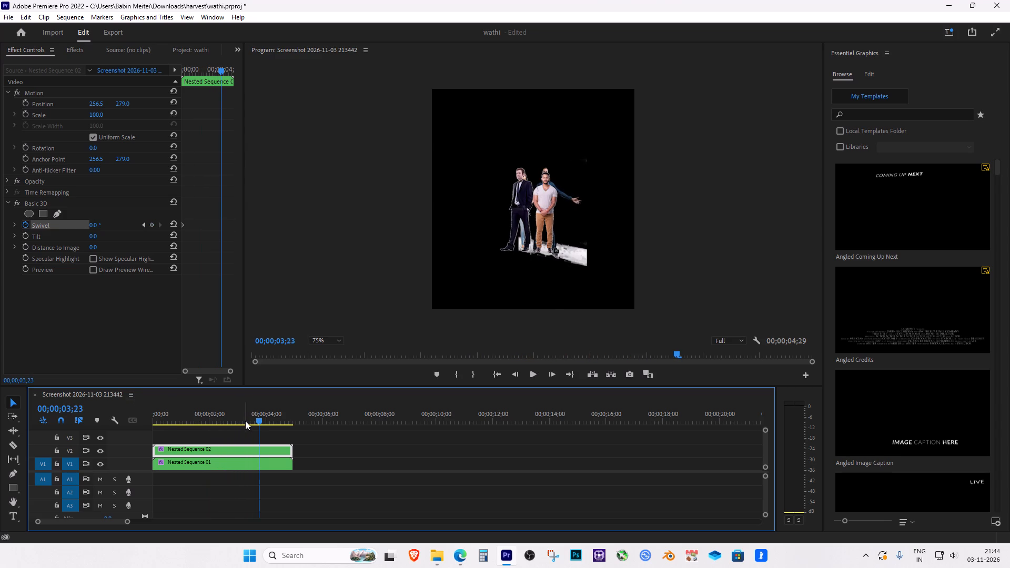
Set the V2 nested sequence's Swivel keyframe at 00;00;00;00 to 180°.
drag(260, 418, 178, 413)
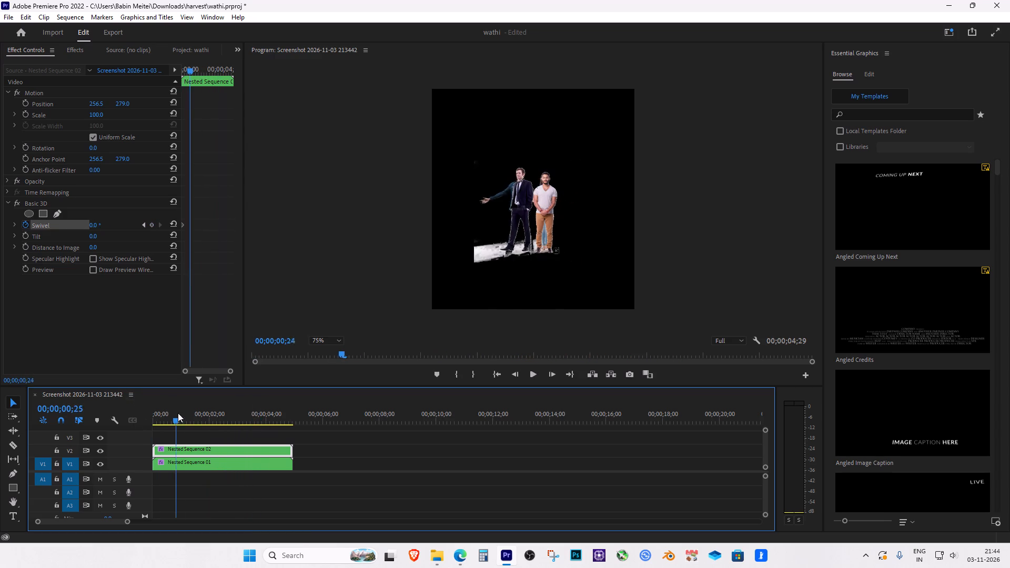
drag(178, 413, 154, 412)
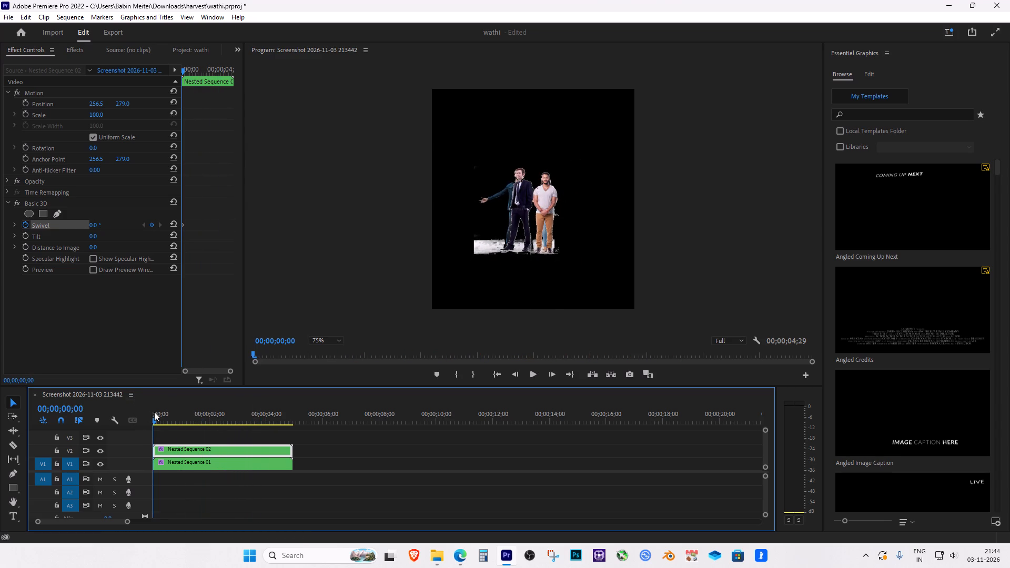
drag(154, 412, 199, 415)
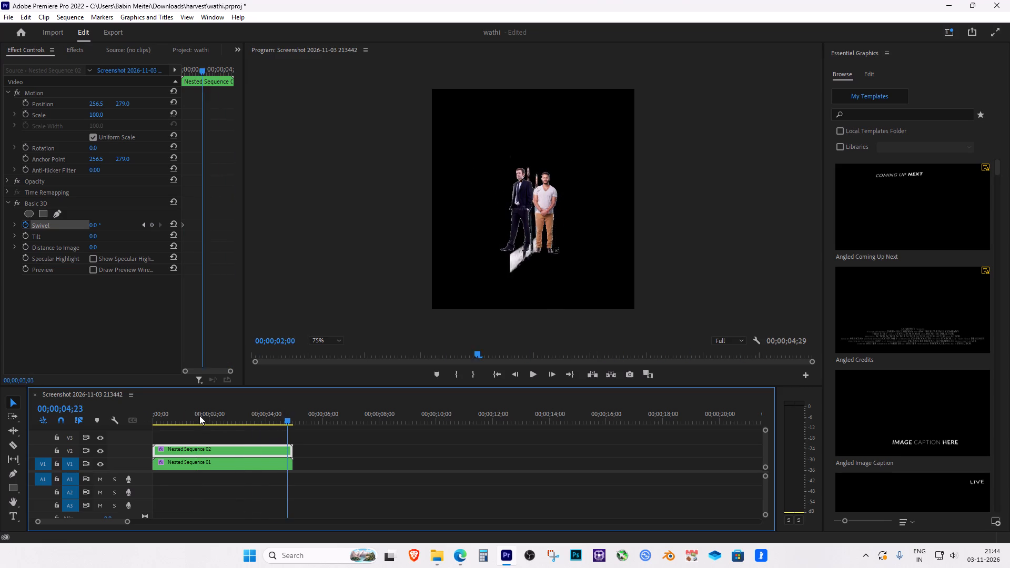
drag(199, 415, 125, 414)
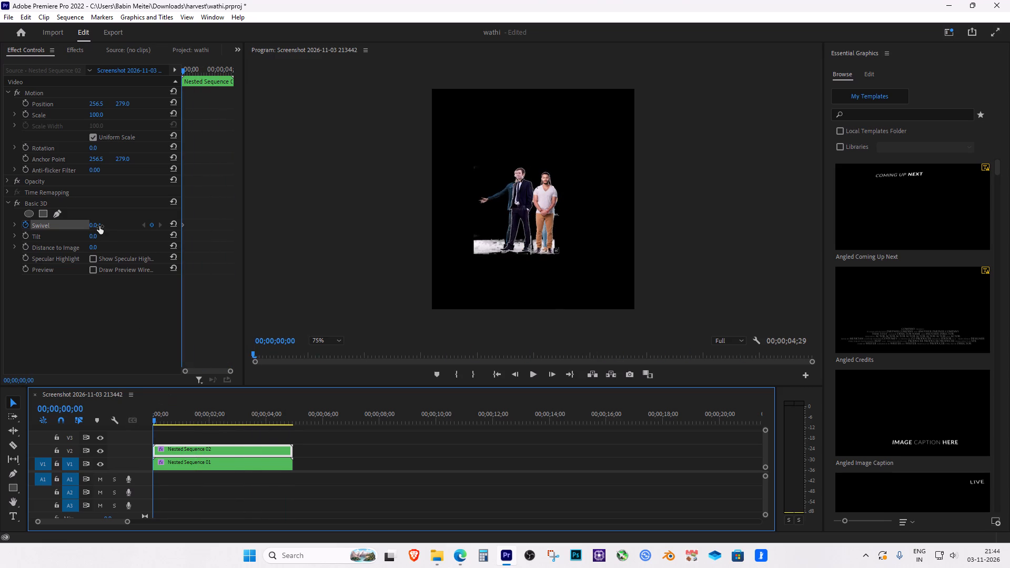
drag(95, 227, 154, 225)
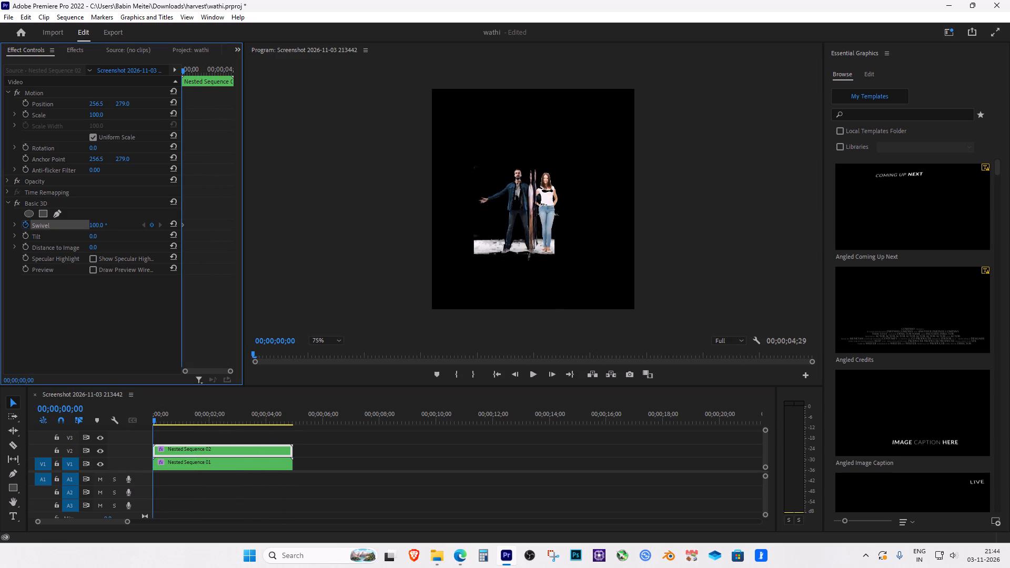
drag(154, 225, 202, 227)
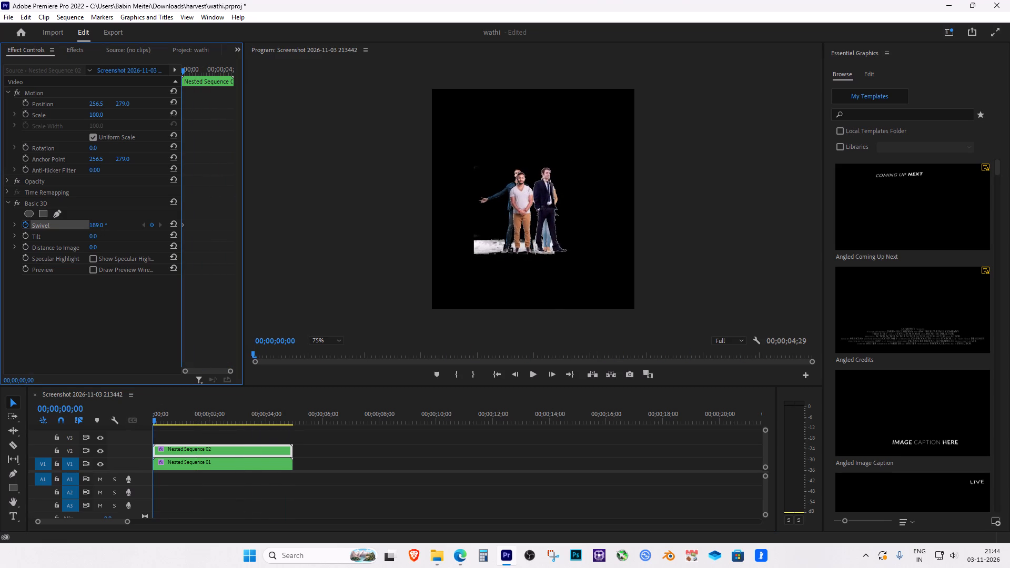
drag(202, 227, 198, 228)
Add a Swivel keyframe of 0° at 00;00;04;26 on the V2 nested sequence.
drag(155, 419, 294, 412)
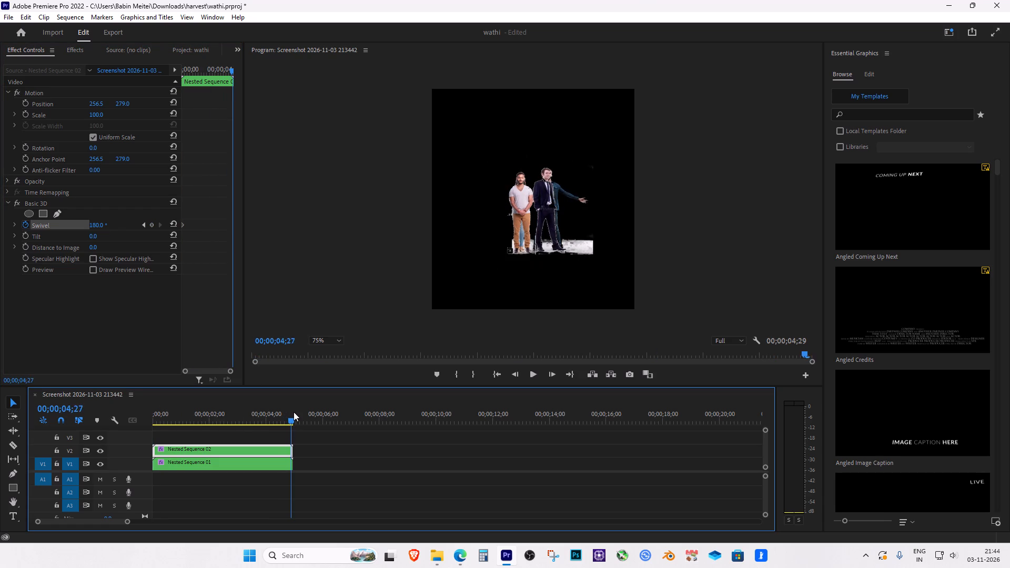
drag(294, 412, 292, 412)
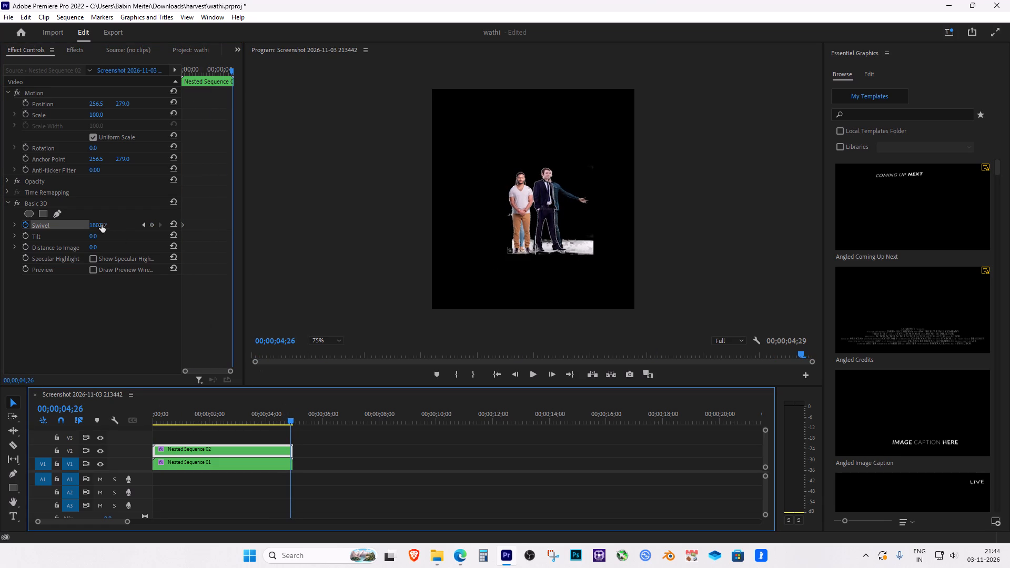
drag(102, 225, 2, 226)
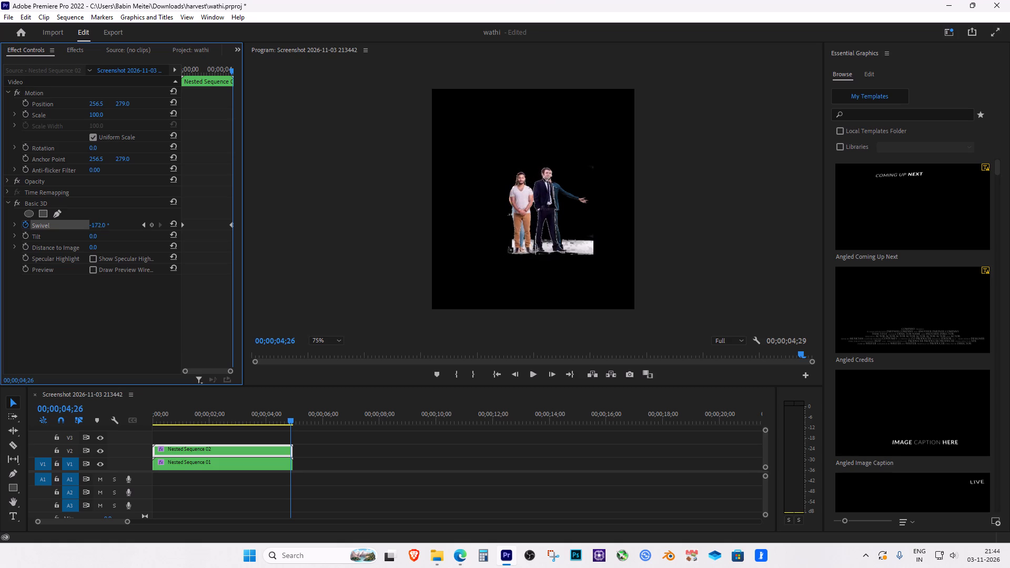
drag(2, 226, 104, 224)
drag(104, 224, 173, 227)
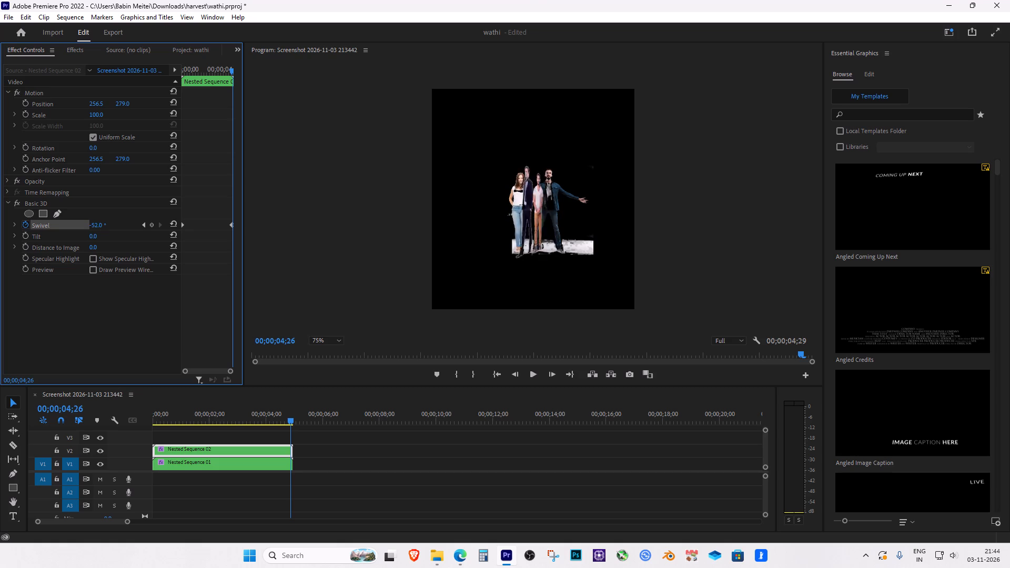
drag(173, 227, 240, 227)
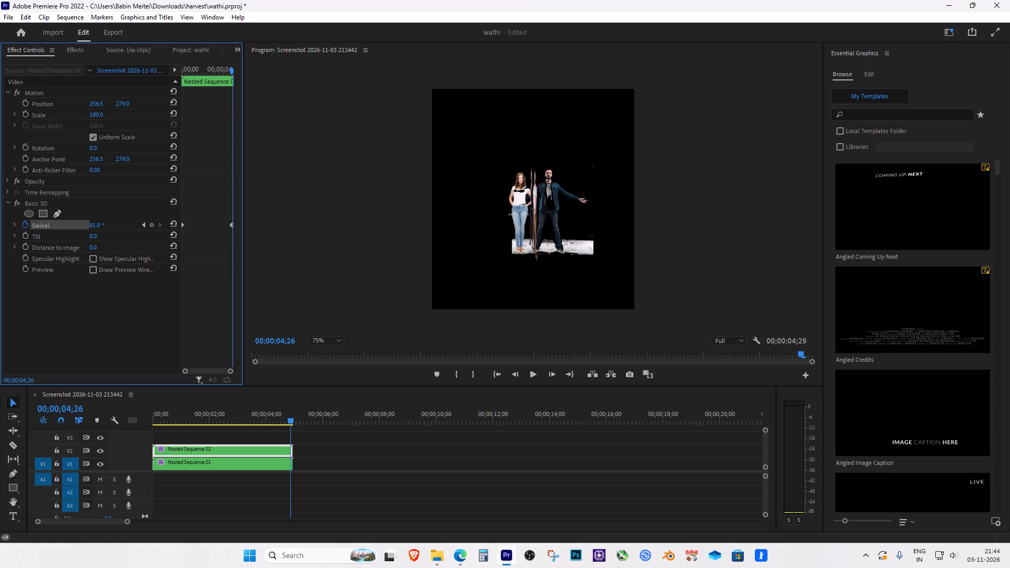
drag(240, 227, 209, 228)
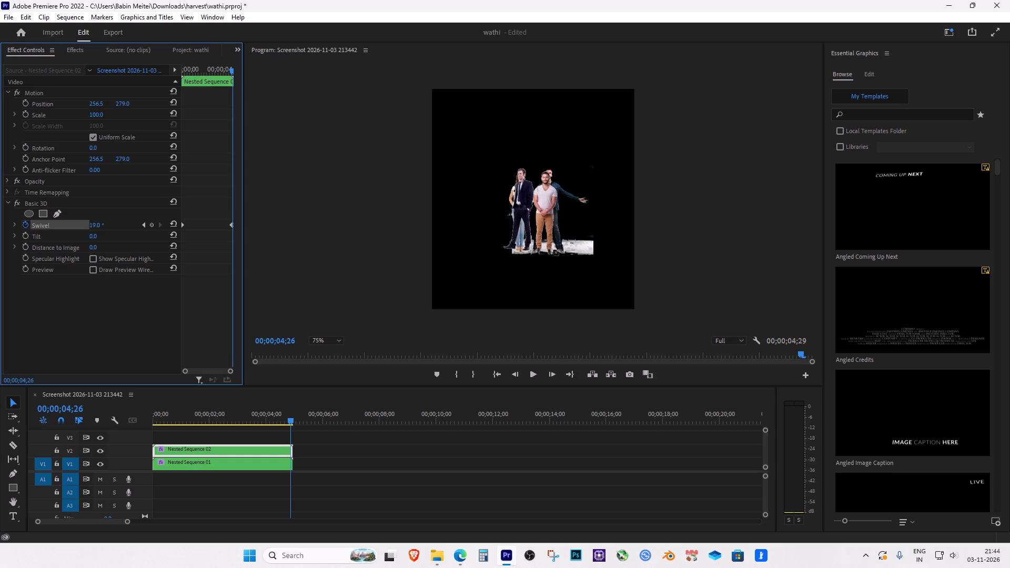
drag(209, 228, 200, 228)
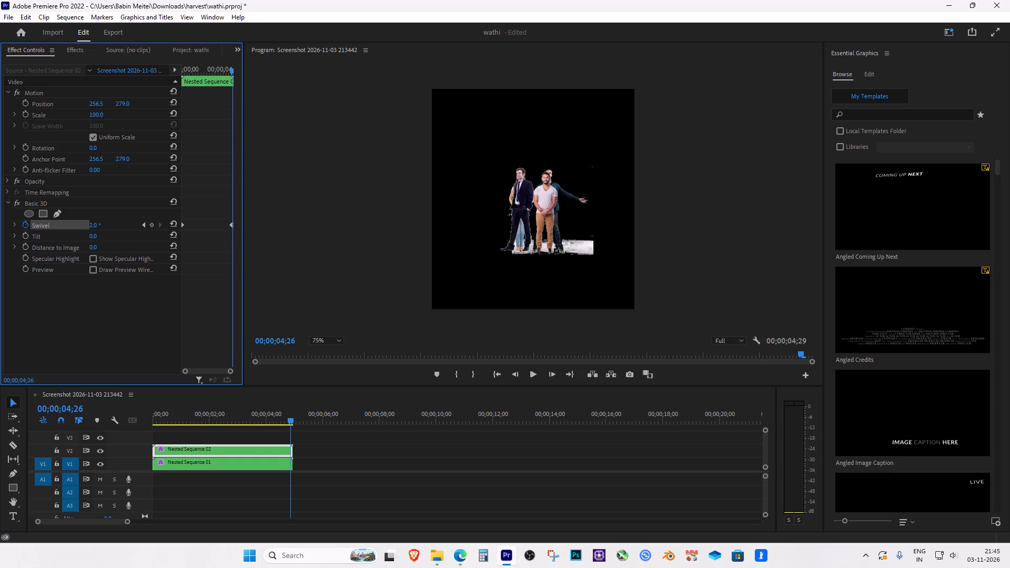
drag(200, 228, 199, 229)
drag(199, 229, 199, 229)
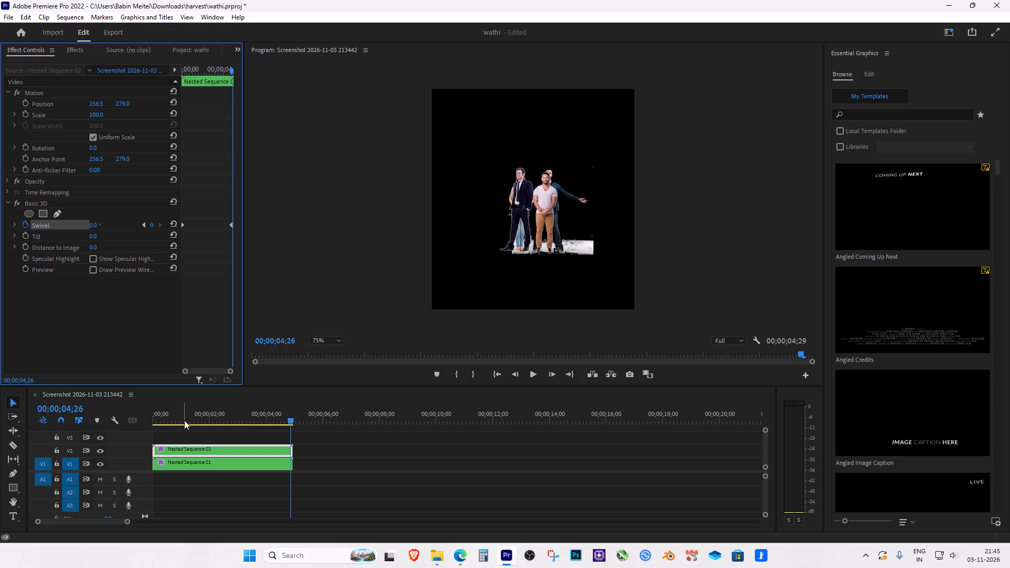
Set the V2 nested sequence's Basic 3D Swivel keyframe at 00;00;00;00 to 269°.
drag(180, 417, 203, 397)
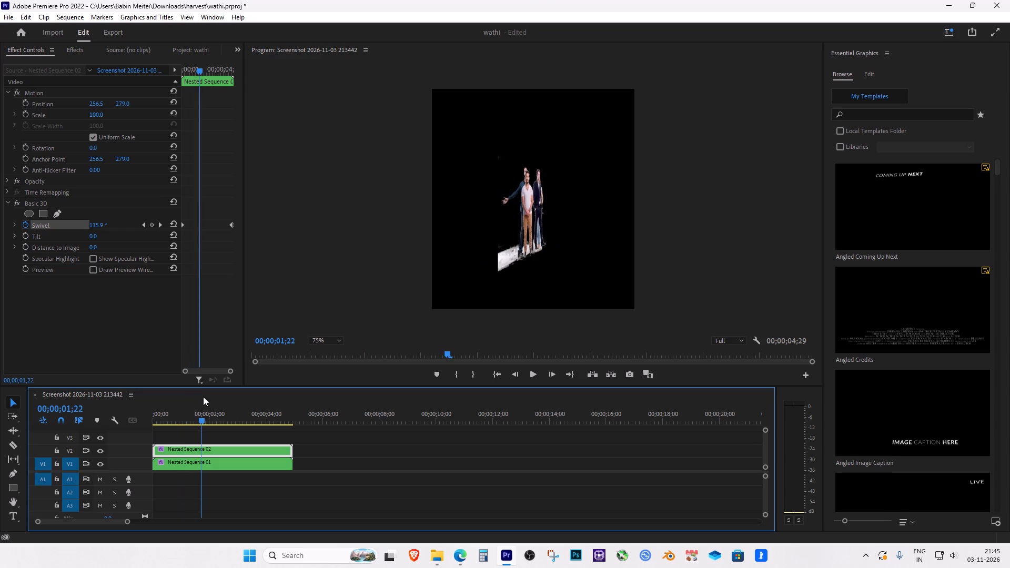
drag(203, 397, 163, 389)
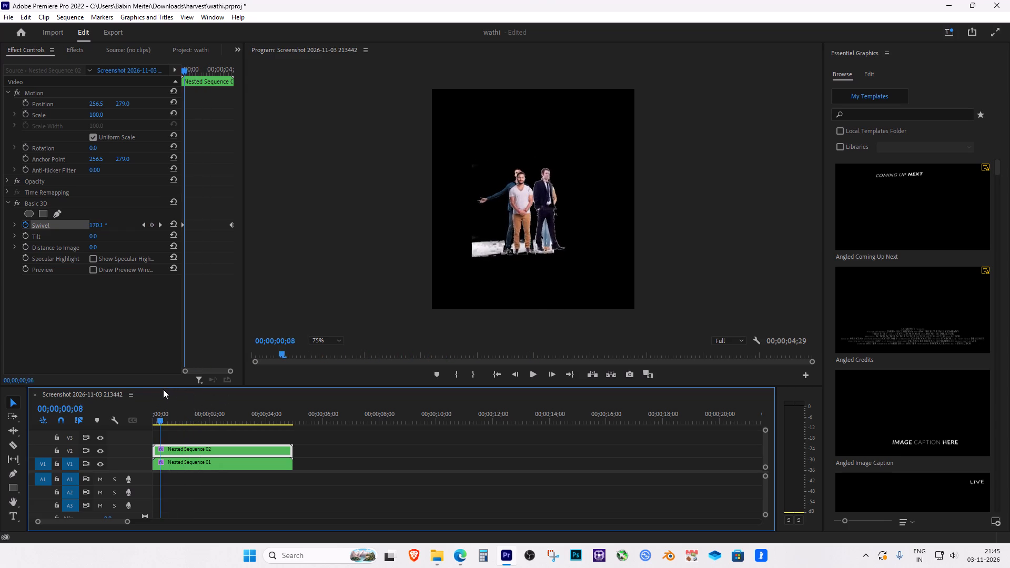
drag(163, 389, 190, 391)
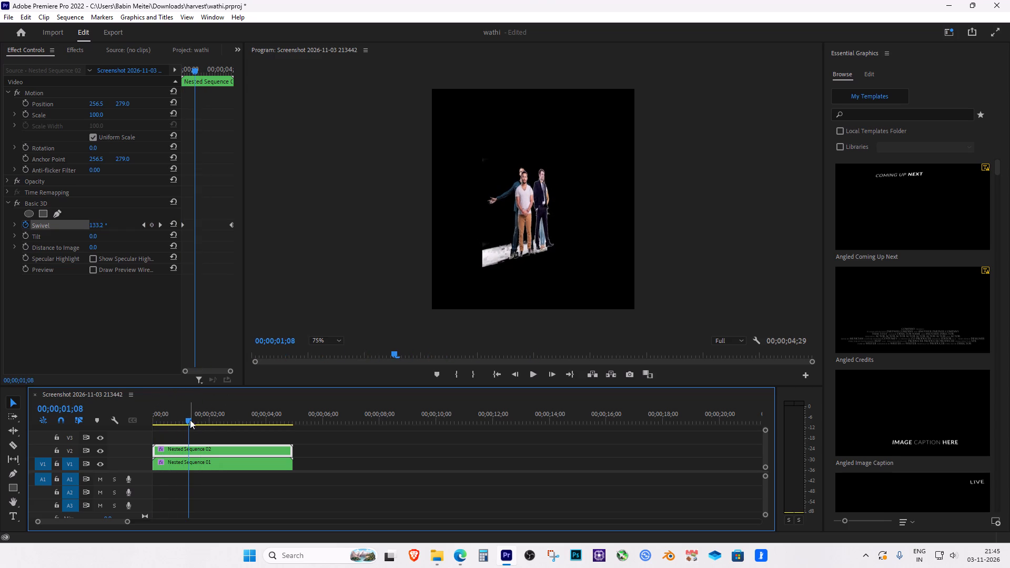
drag(191, 420, 214, 420)
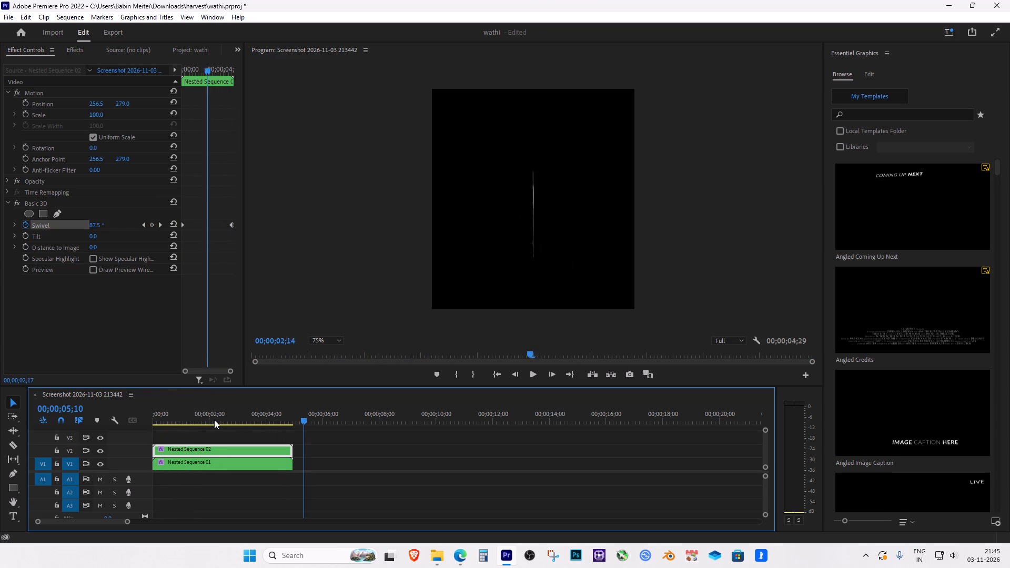
drag(214, 420, 119, 417)
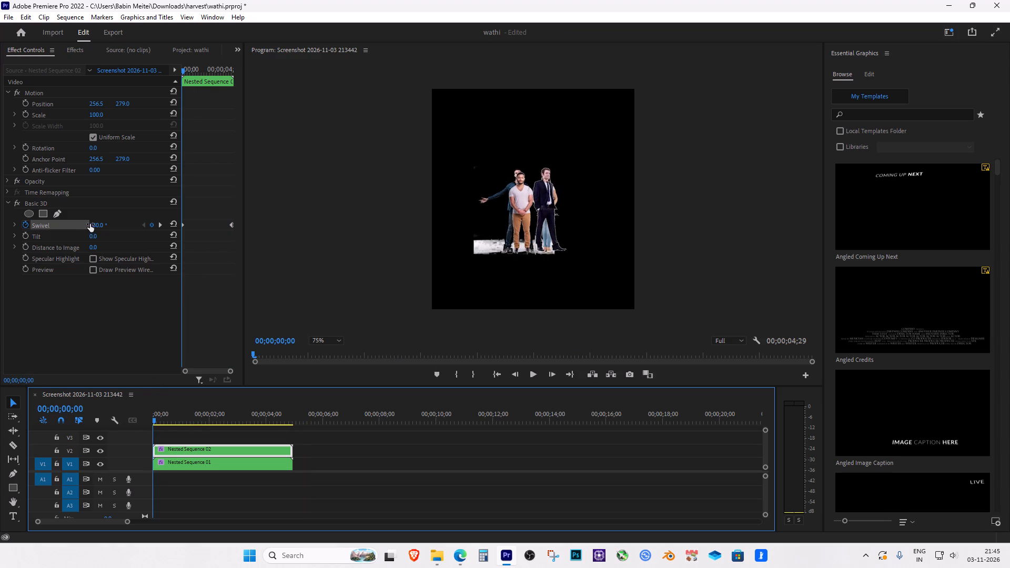
drag(98, 226, 118, 228)
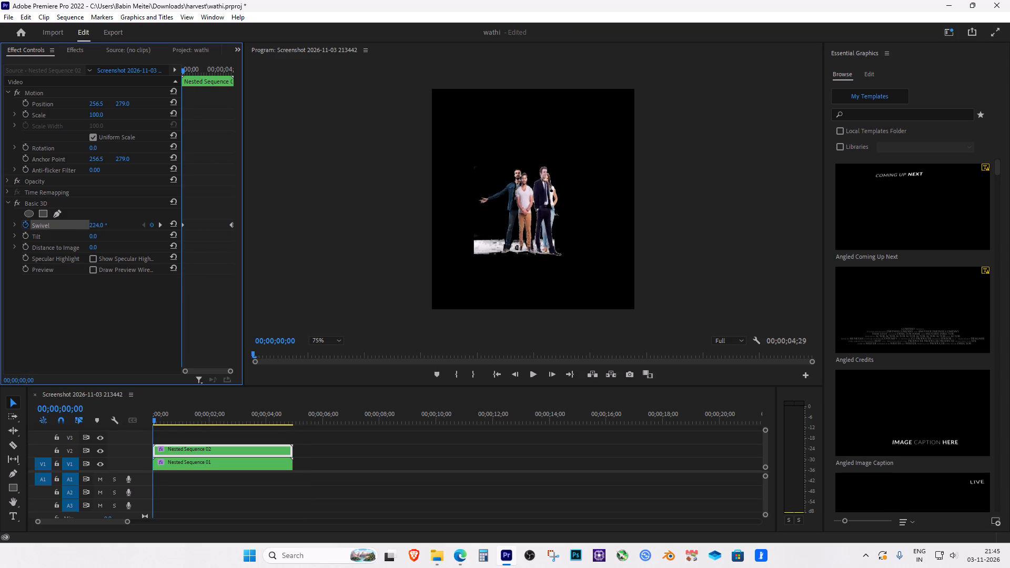
drag(118, 228, 161, 233)
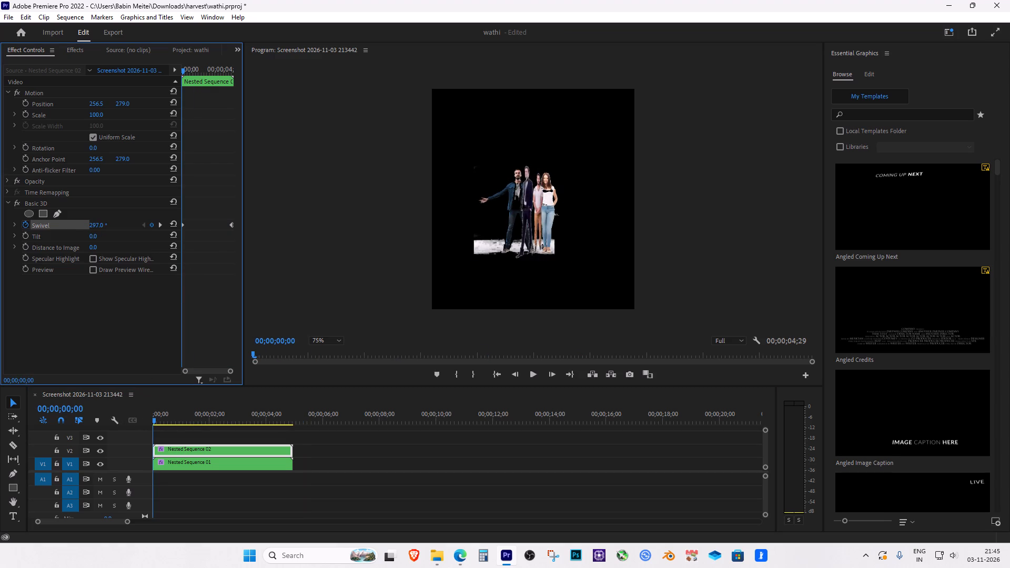
drag(161, 233, 153, 234)
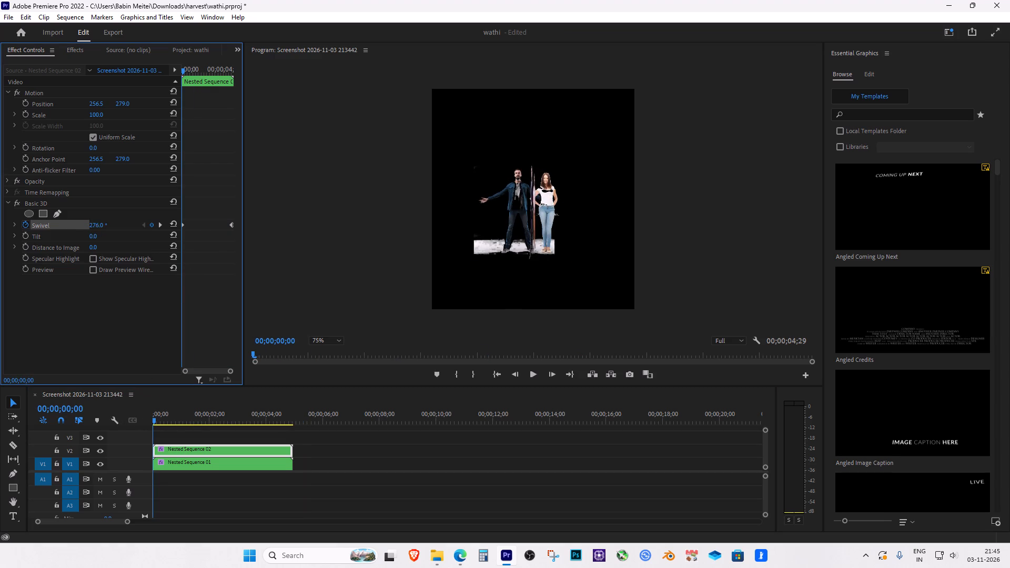
drag(153, 234, 150, 236)
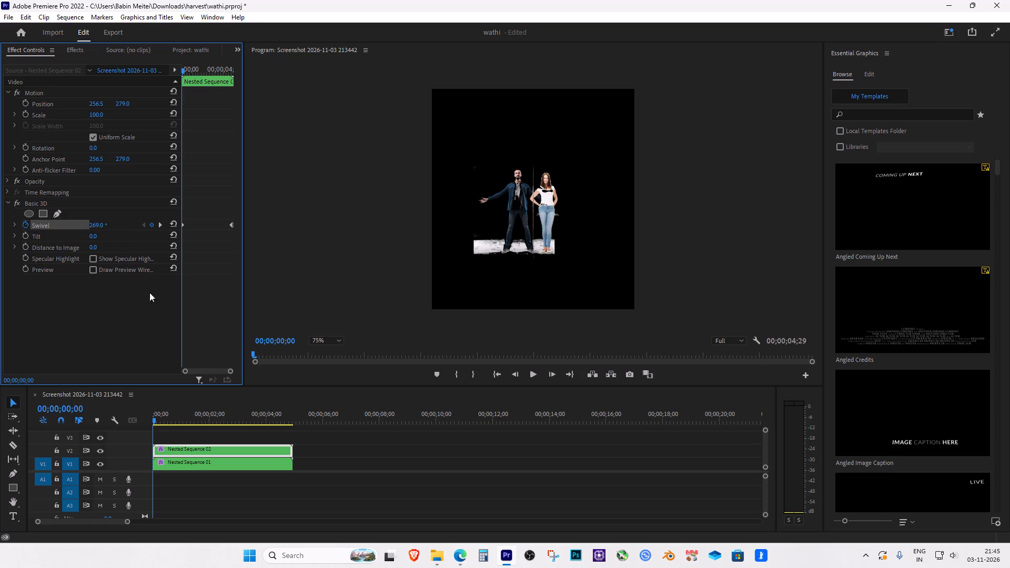
Preview the combined rotation of both nested sequences across the clip duration and return to 00;00;00;00.
drag(154, 420, 157, 420)
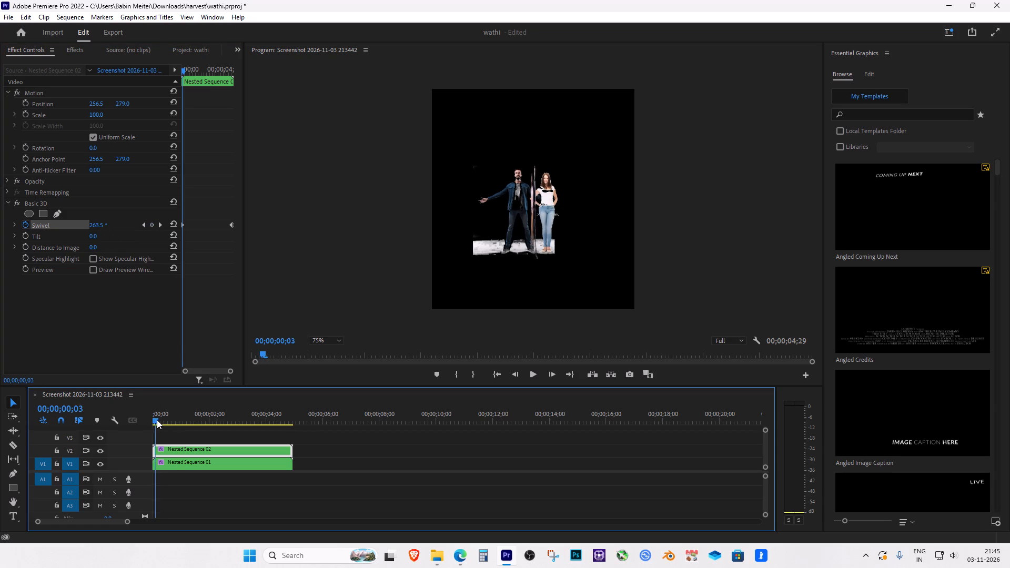
drag(157, 420, 194, 423)
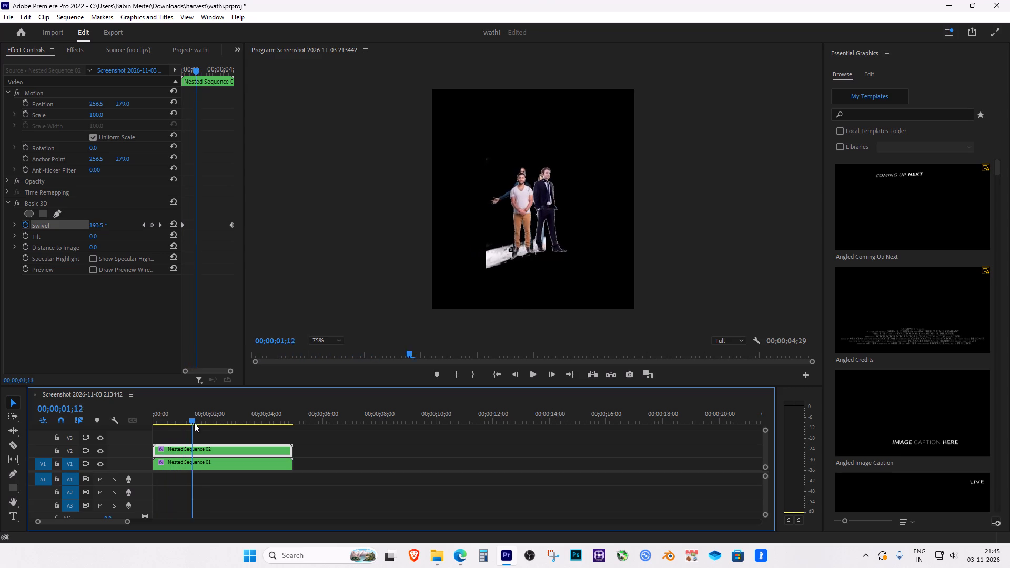
drag(194, 423, 254, 429)
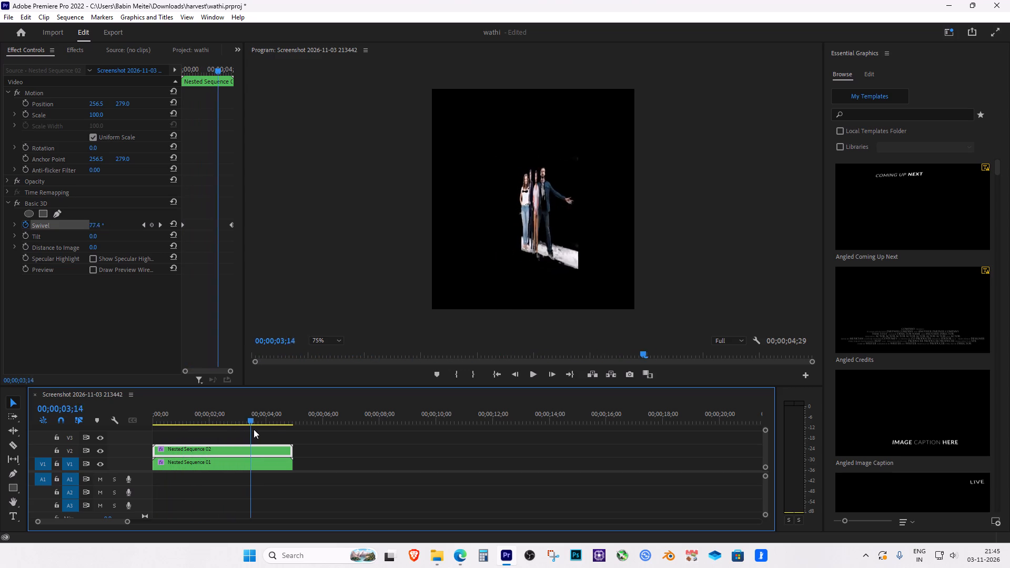
drag(254, 429, 265, 429)
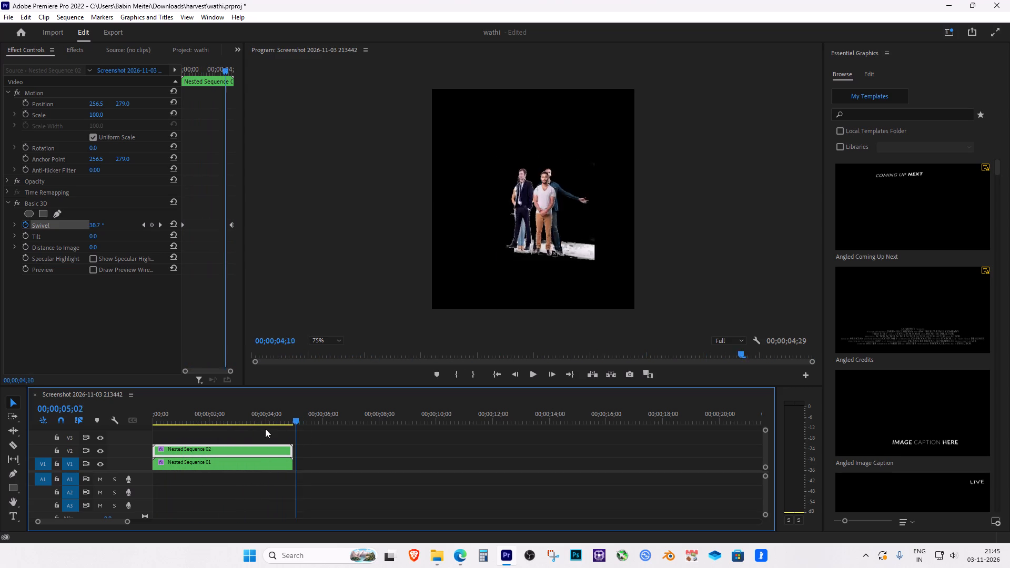
drag(265, 429, 167, 422)
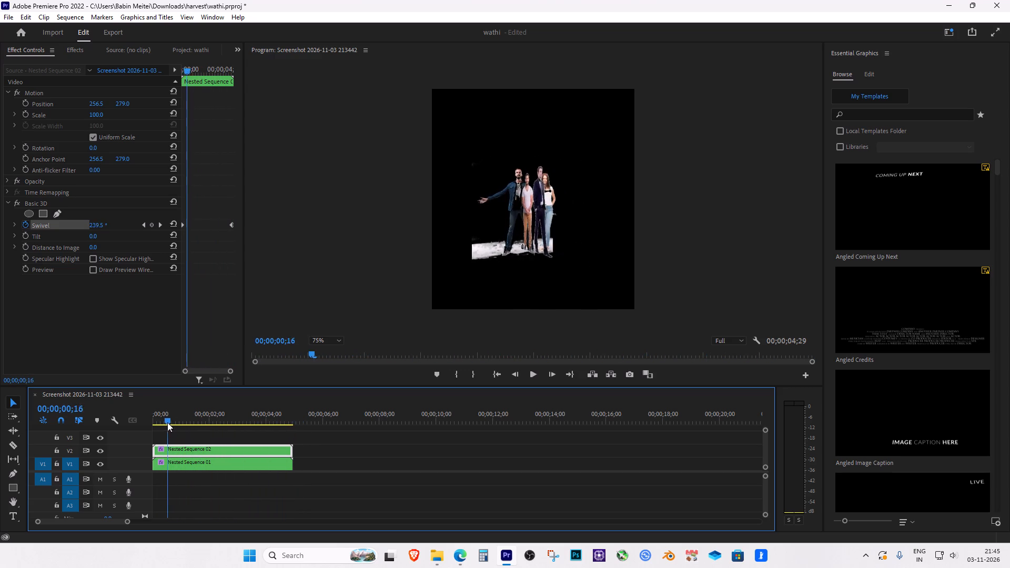
drag(167, 422, 215, 422)
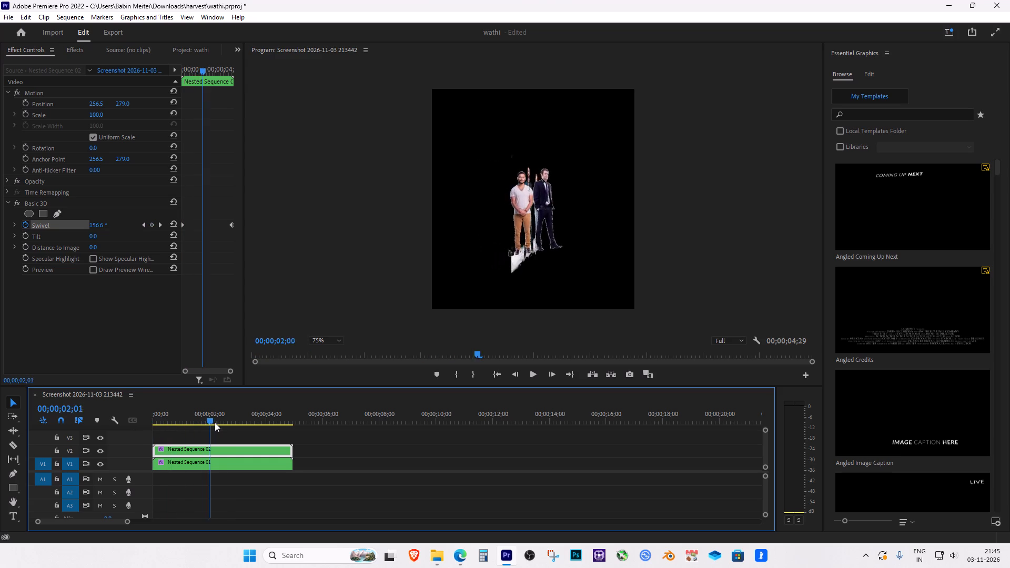
drag(215, 422, 219, 426)
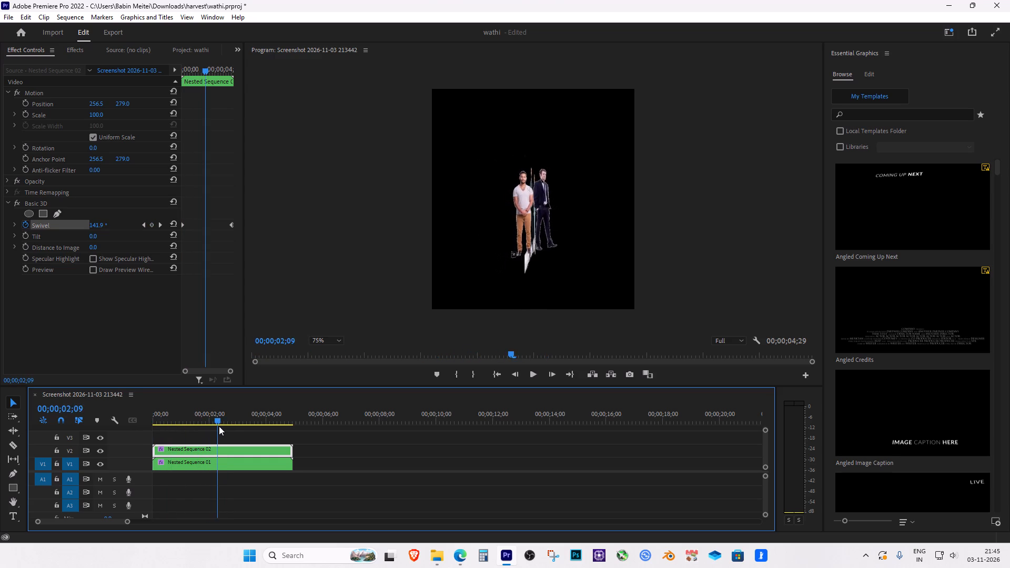
drag(219, 426, 210, 427)
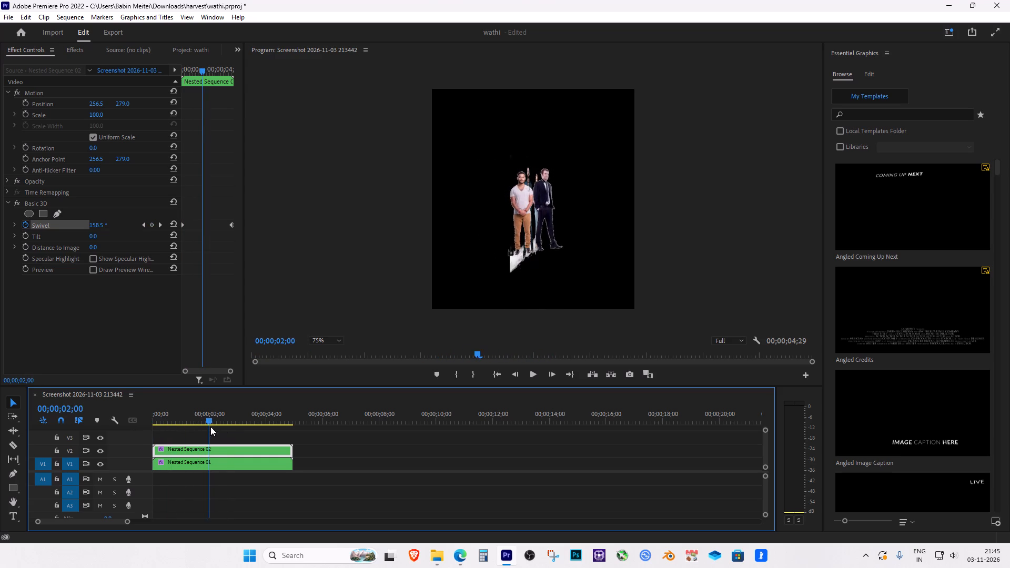
drag(210, 427, 199, 430)
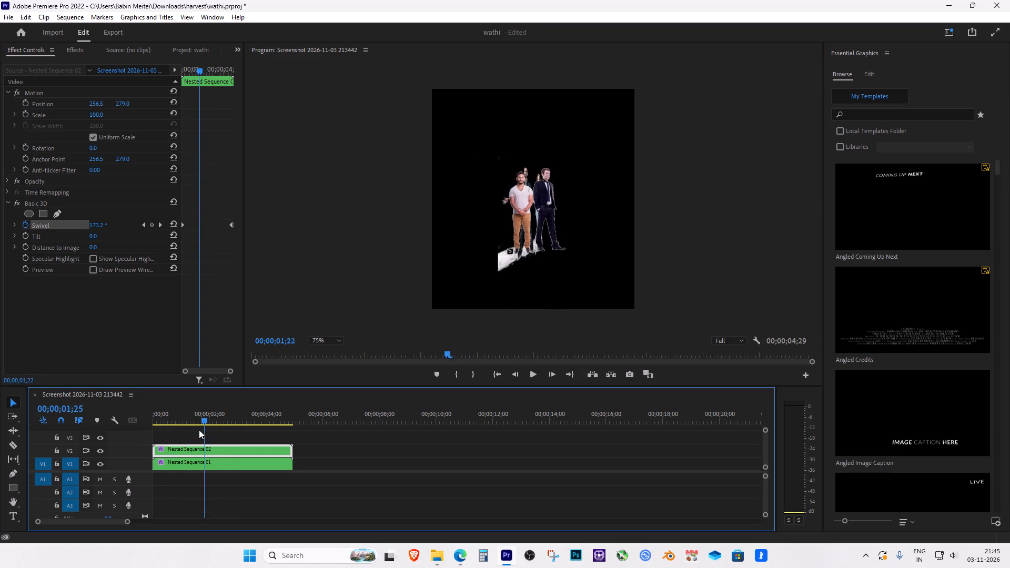
drag(199, 430, 221, 432)
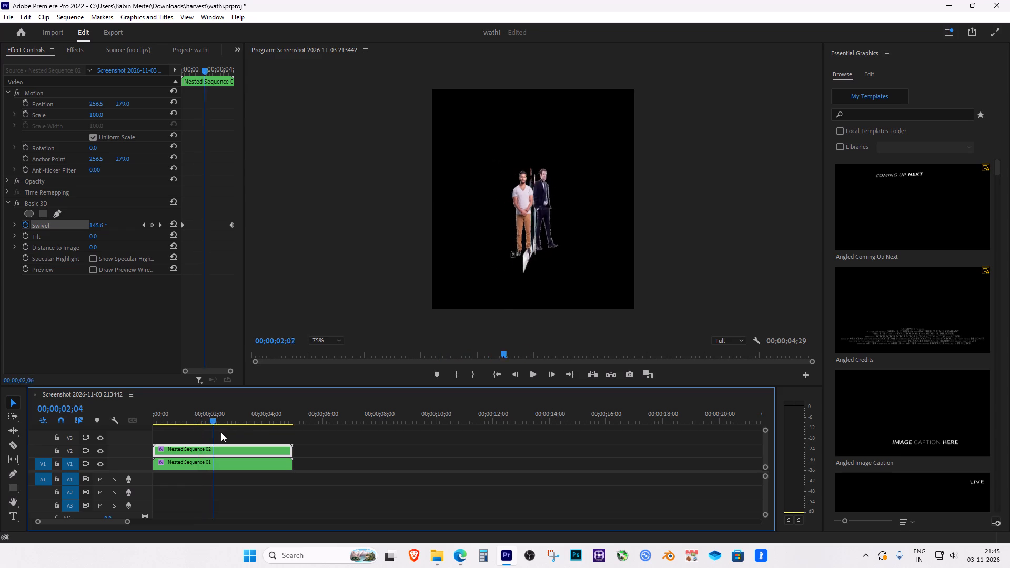
drag(221, 432, 156, 430)
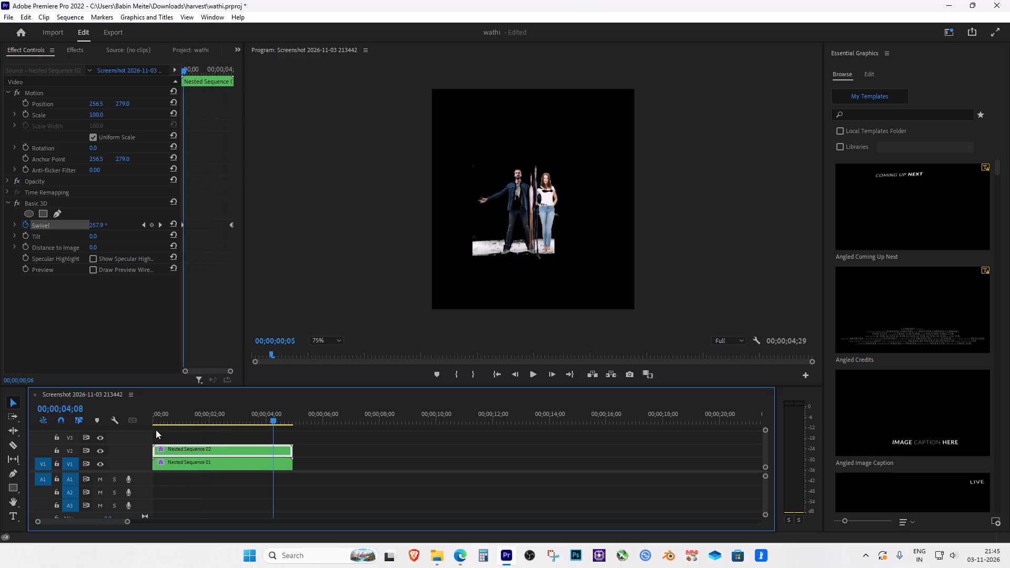
drag(156, 430, 164, 428)
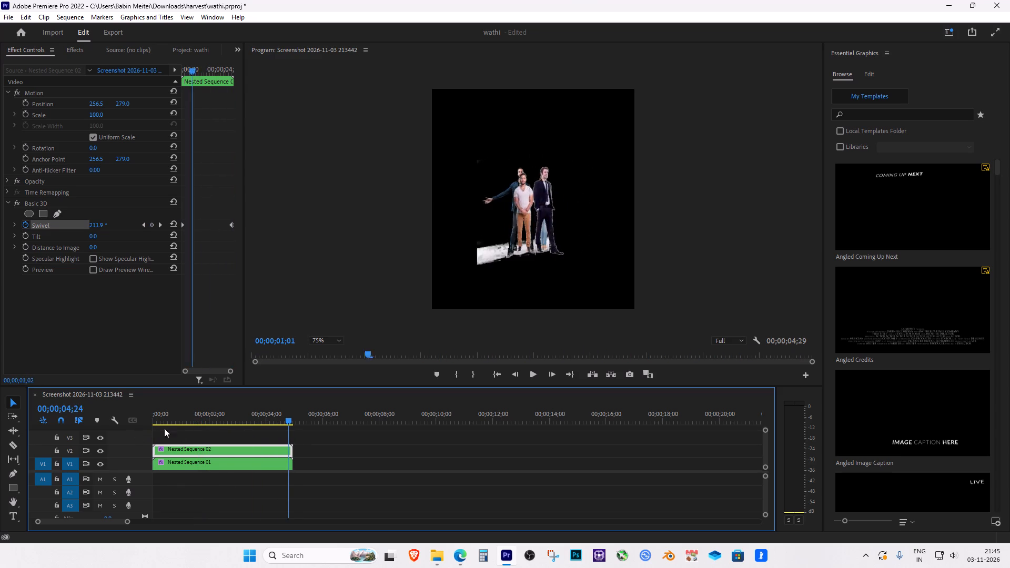
drag(164, 428, 257, 435)
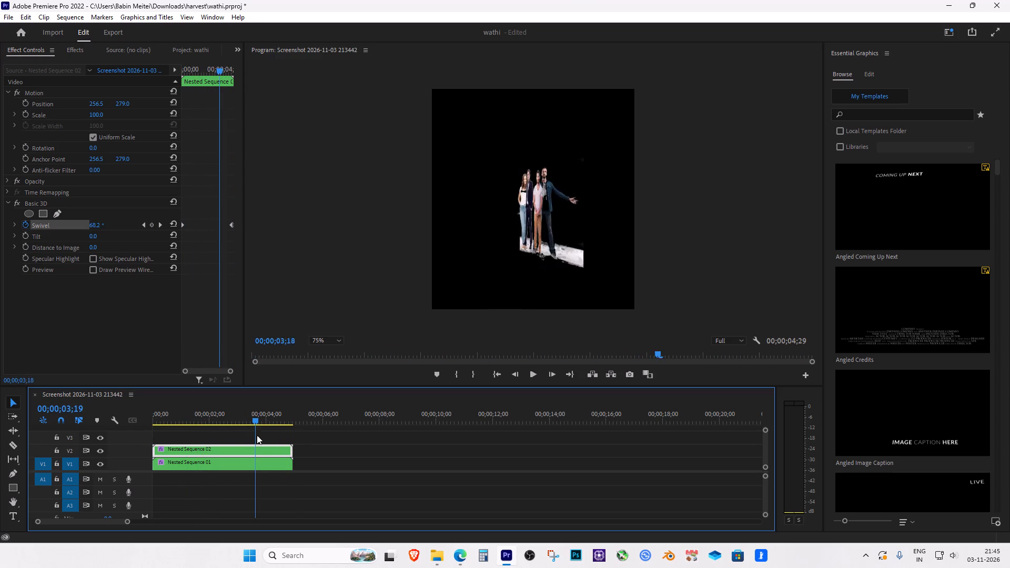
drag(257, 435, 268, 438)
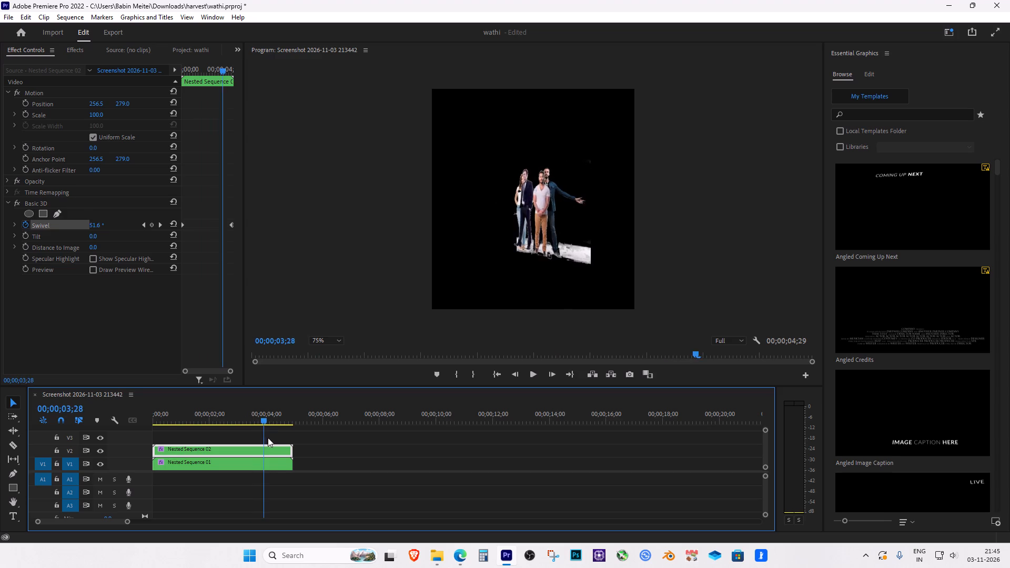
drag(268, 438, 193, 428)
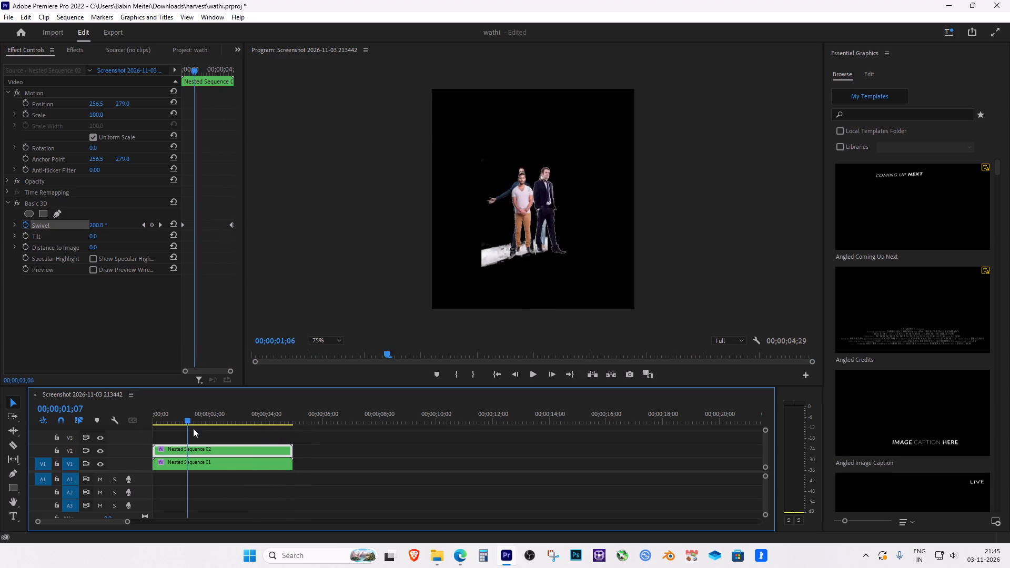
drag(193, 428, 227, 428)
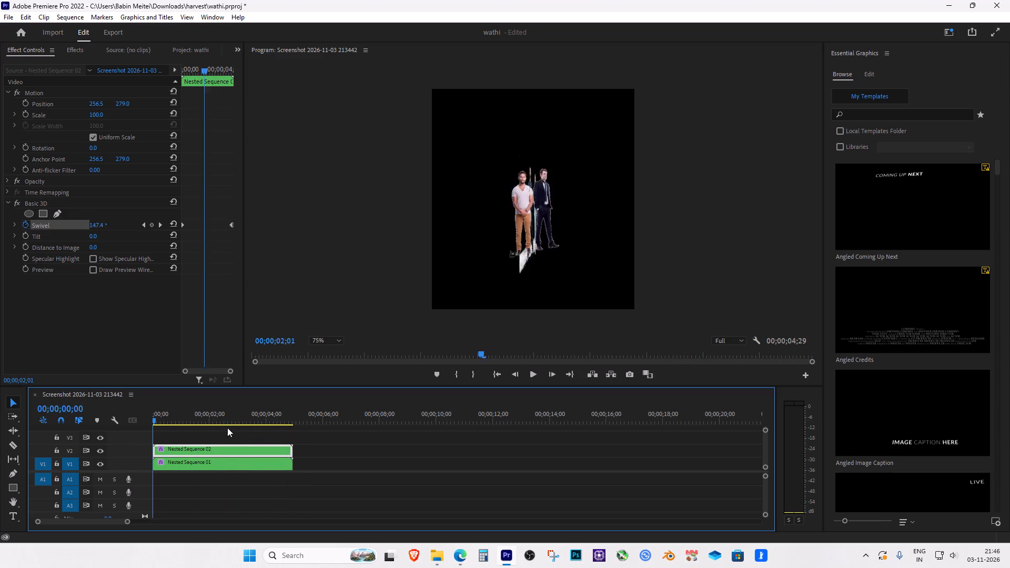
drag(227, 428, 144, 423)
Import Screenshot 2026-11-03 213534.png and Screenshot 2026-11-03 213604.png from the Screenshots folder into the project.
click(72, 50)
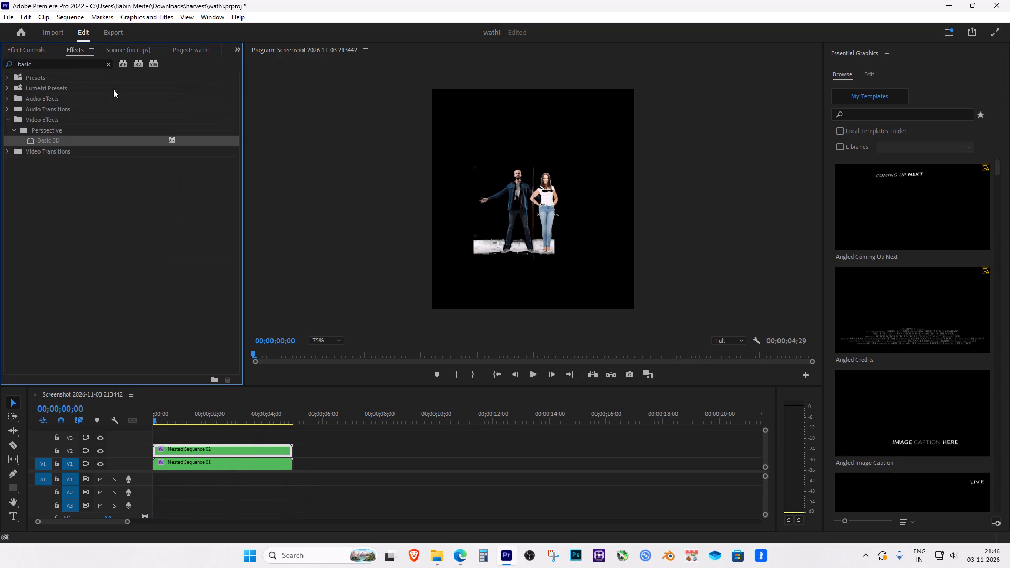
click(39, 49)
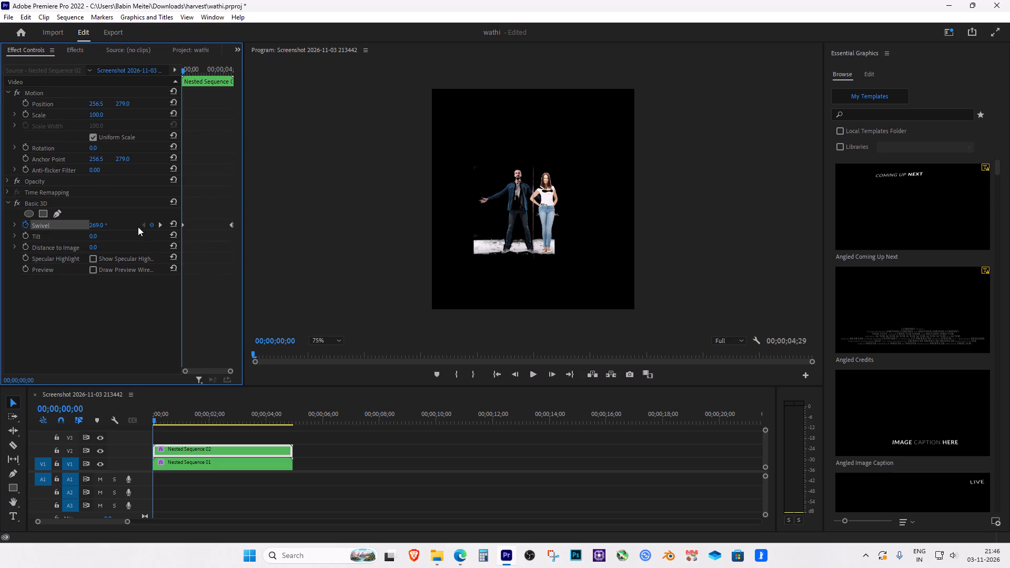
click(76, 50)
click(131, 47)
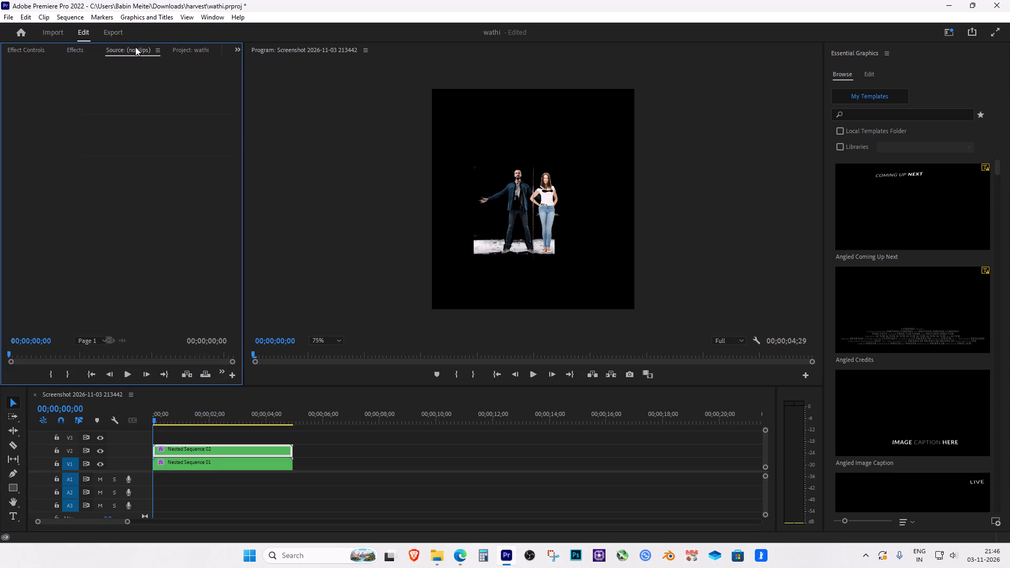
click(194, 49)
right_click(189, 260)
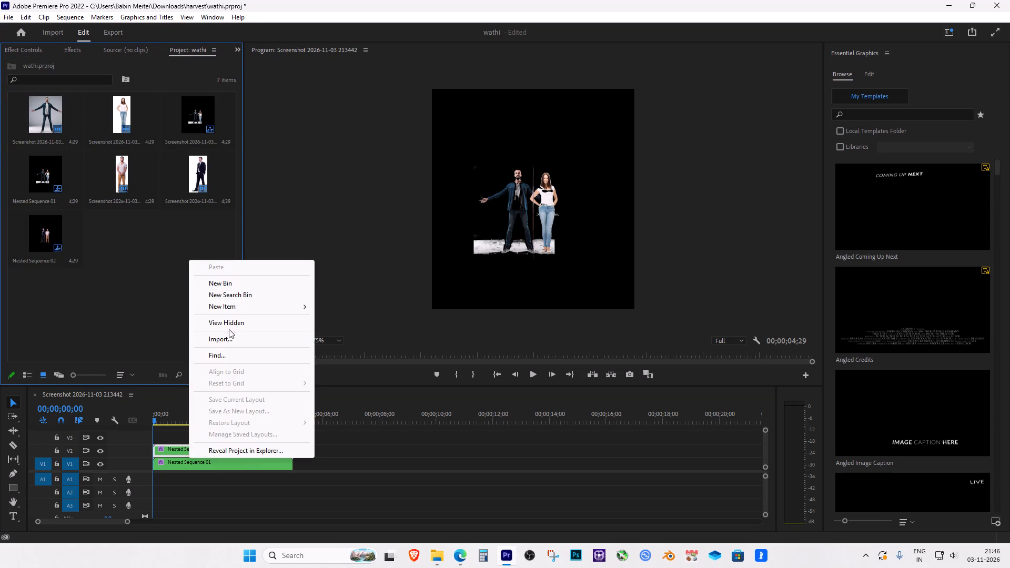
click(231, 342)
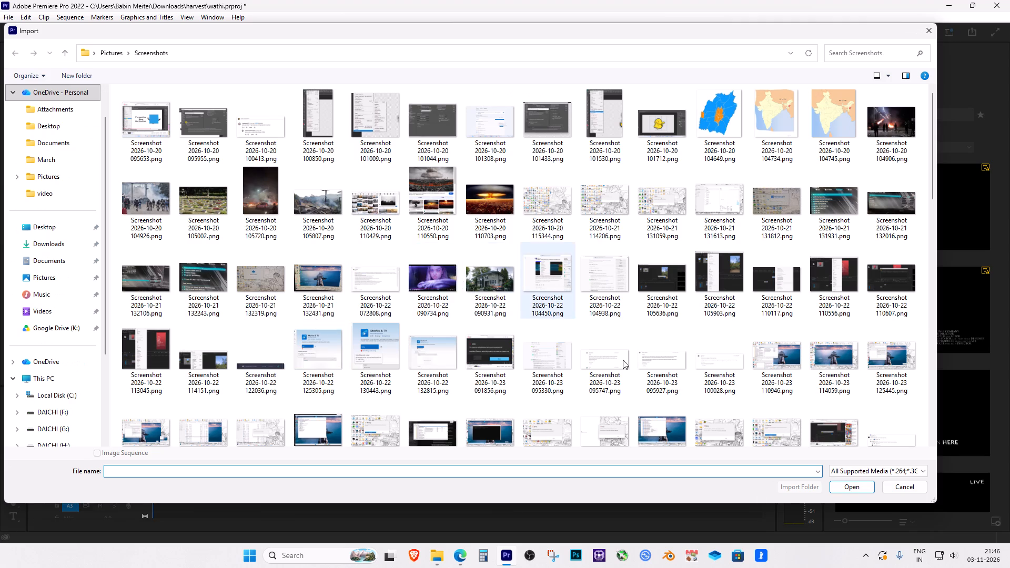
scroll(625, 365, down, 8)
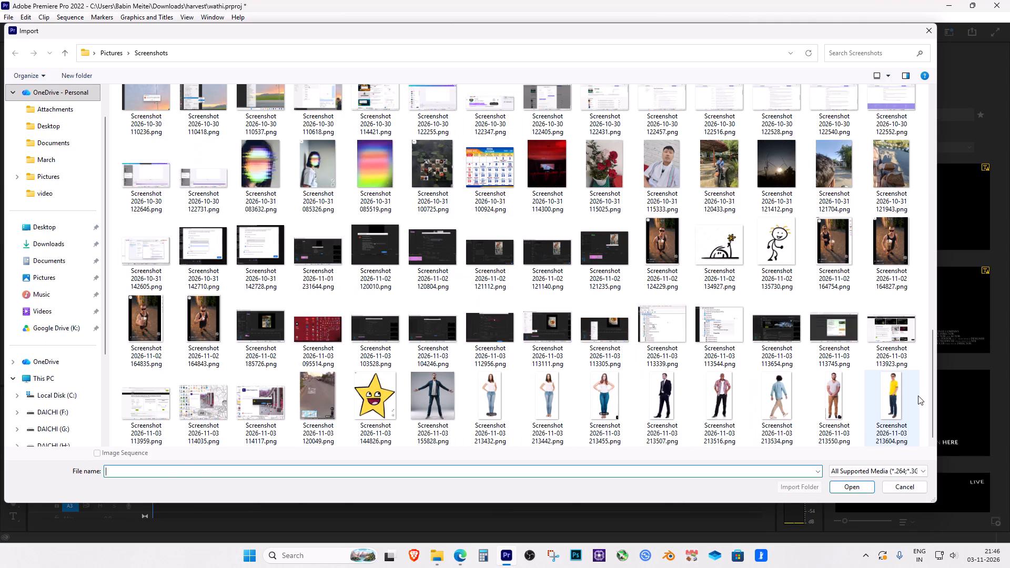
click(906, 397)
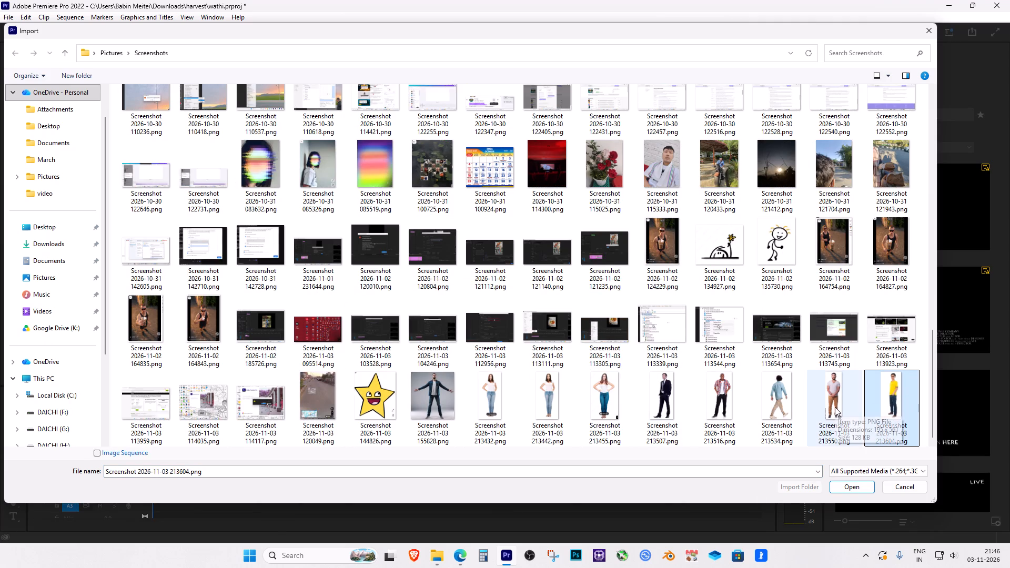
ctrl+click(781, 405)
click(849, 493)
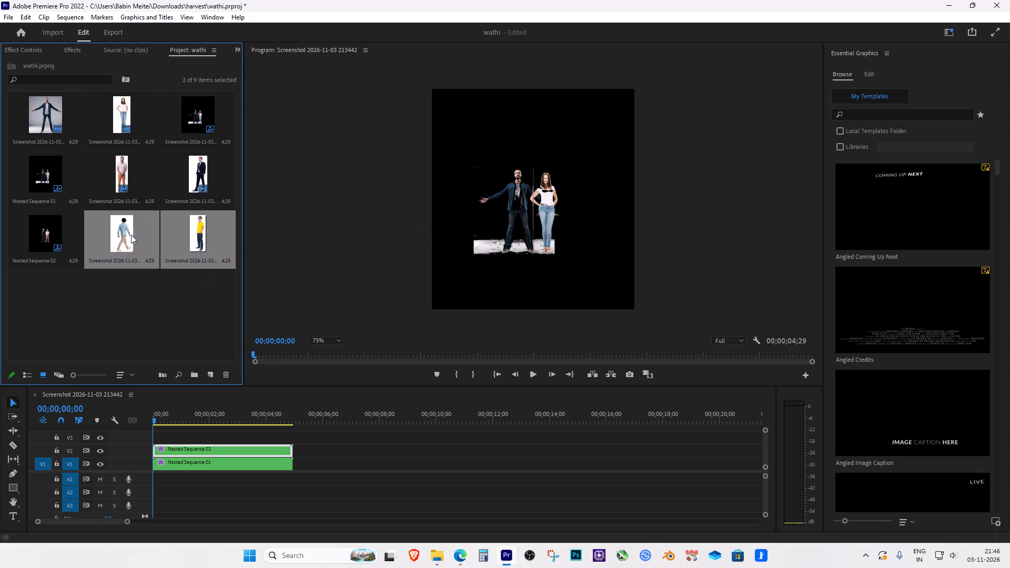
Place the two imported images one after the other on V3, starting at 00;00;00;00, and clear the selection.
drag(125, 241, 267, 435)
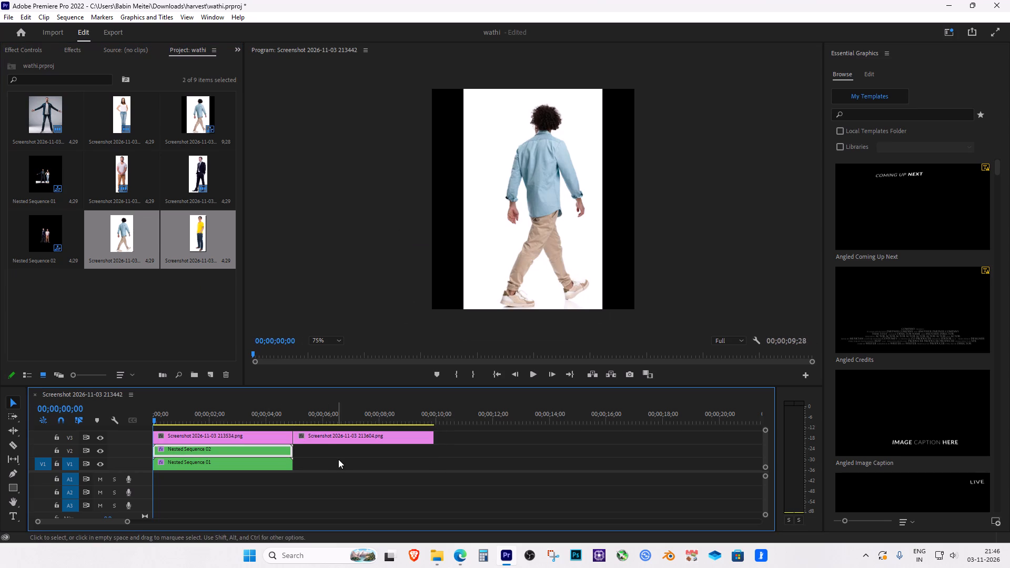
click(338, 459)
Find the Color Key effect and apply it to the Screenshot 2026-11-03 213534.png clip on V3.
click(315, 435)
scroll(316, 461, up, 2)
click(225, 438)
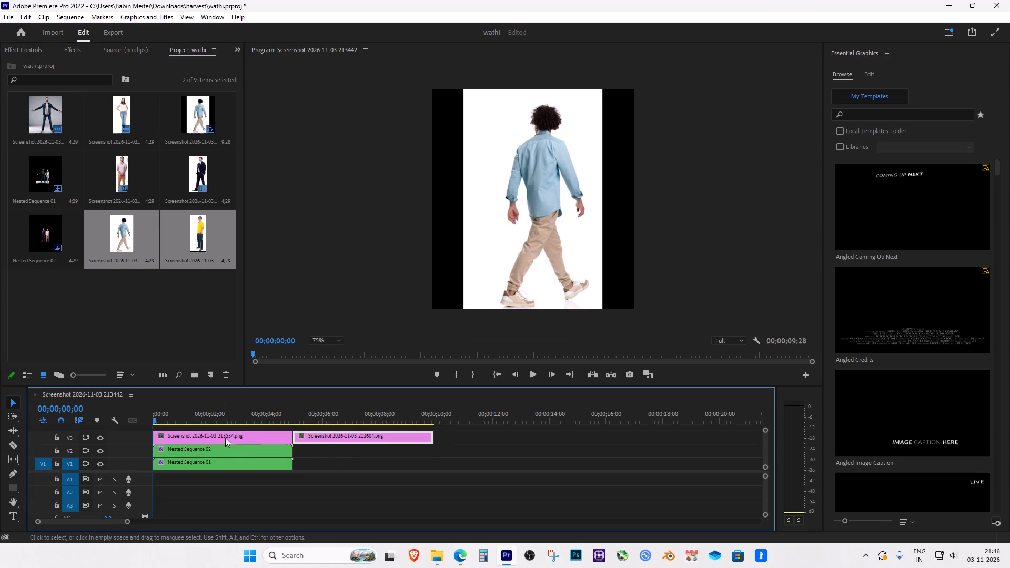
click(78, 52)
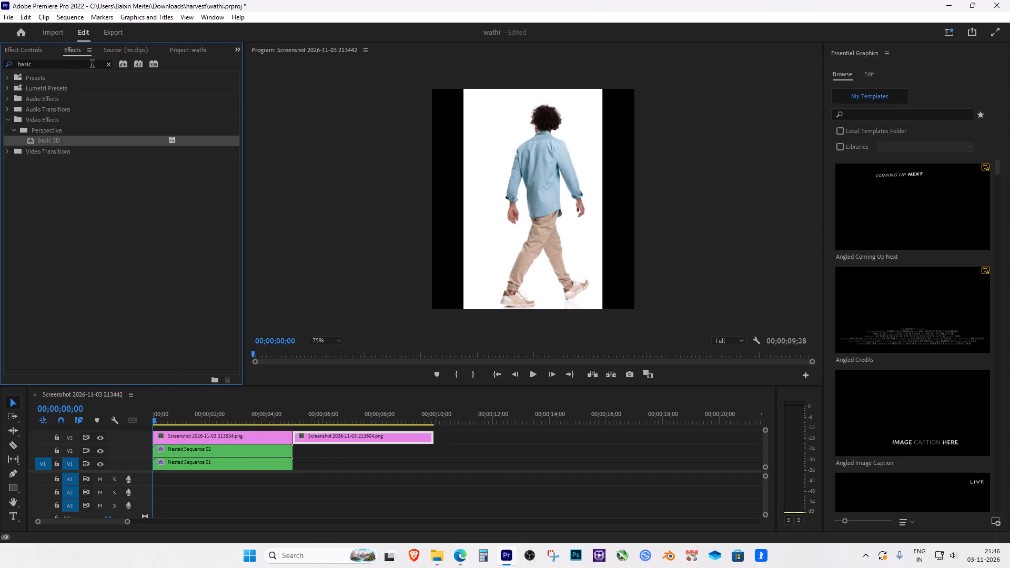
click(110, 65)
text(co)
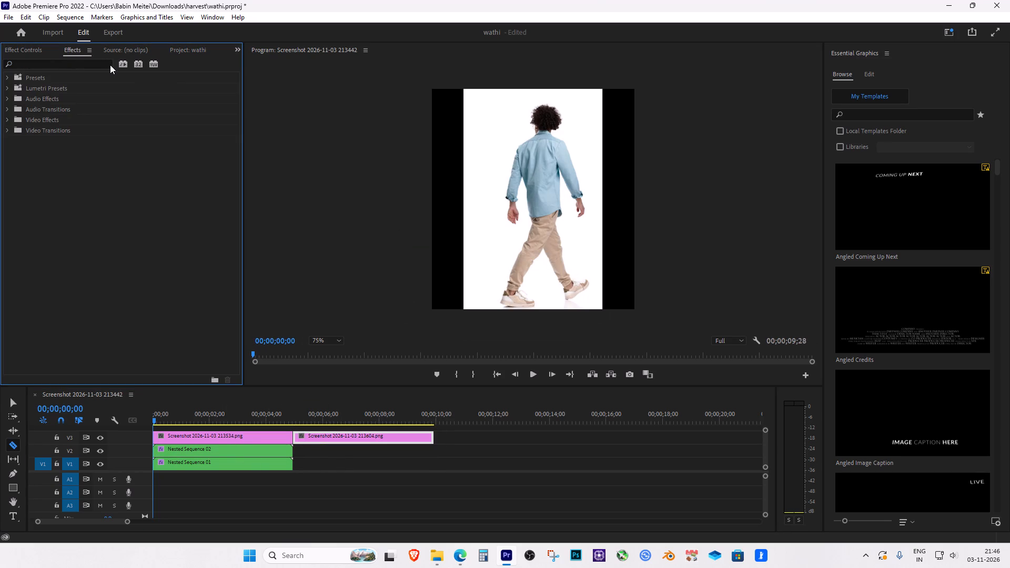
click(105, 64)
click(103, 65)
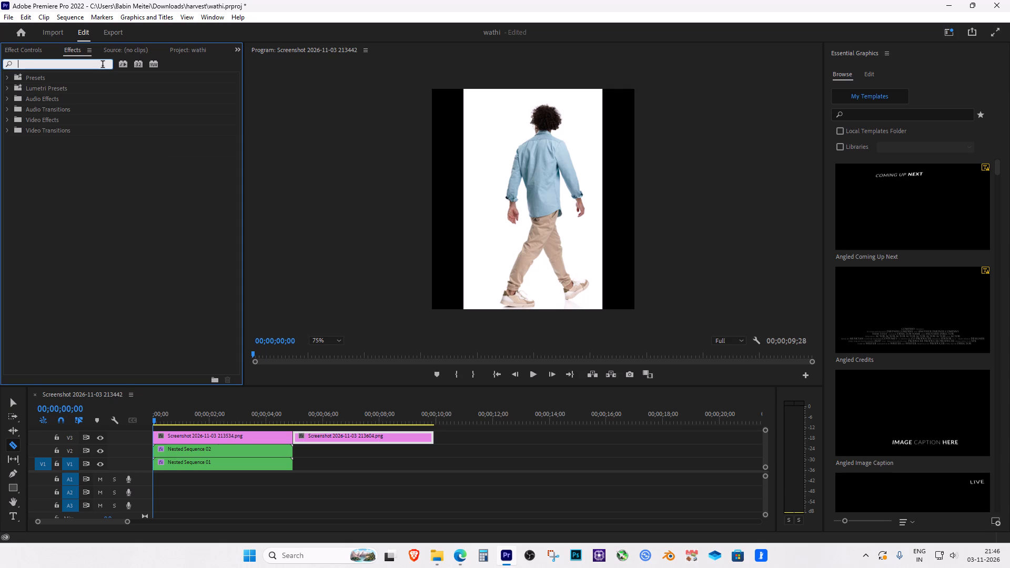
text(color key)
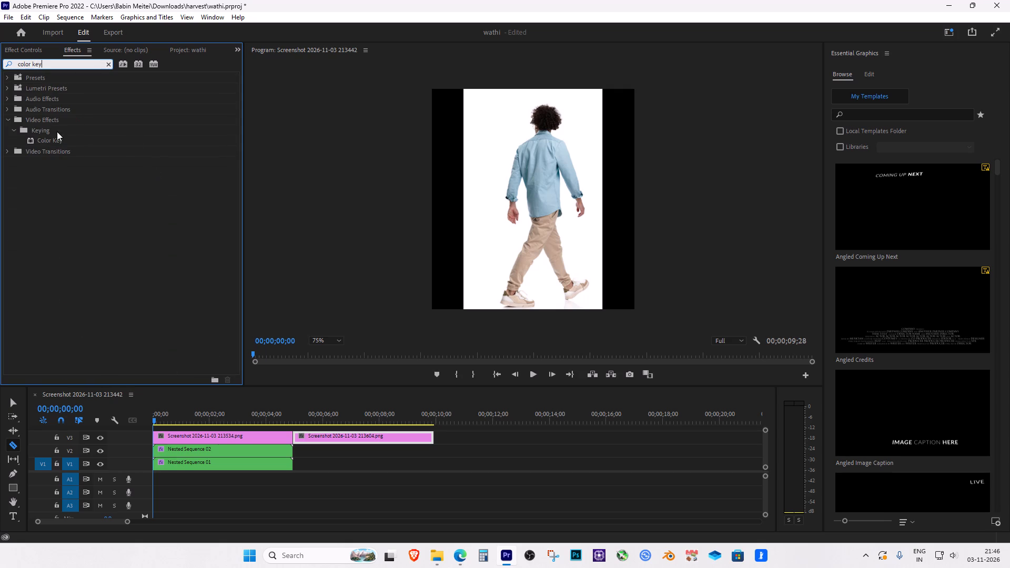
drag(54, 139, 209, 433)
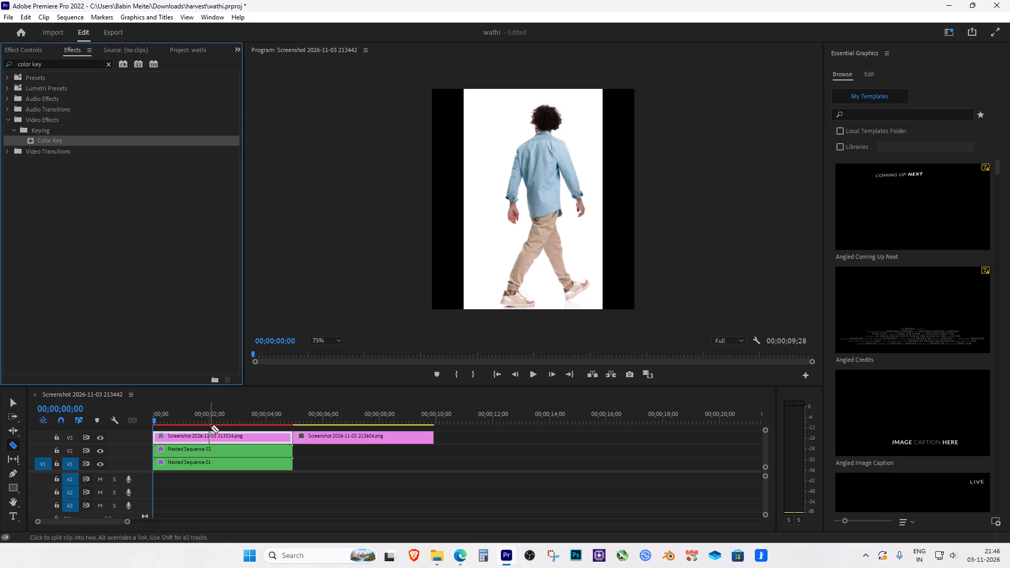
key(v)
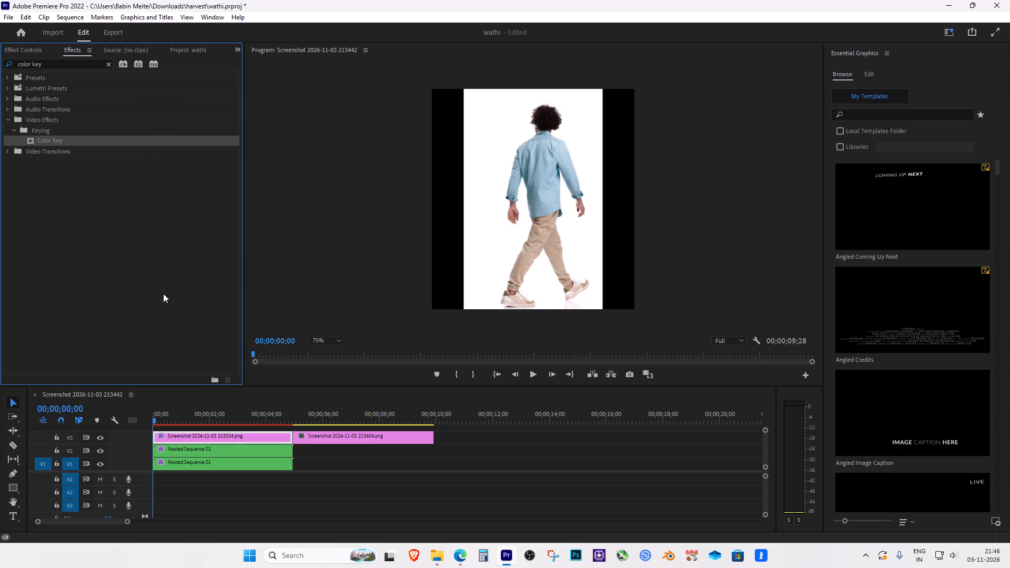
Key out the walking man's white background by sampling it as Key Color, with Color Tolerance 36 and Edge Thin 2.
click(117, 53)
click(207, 50)
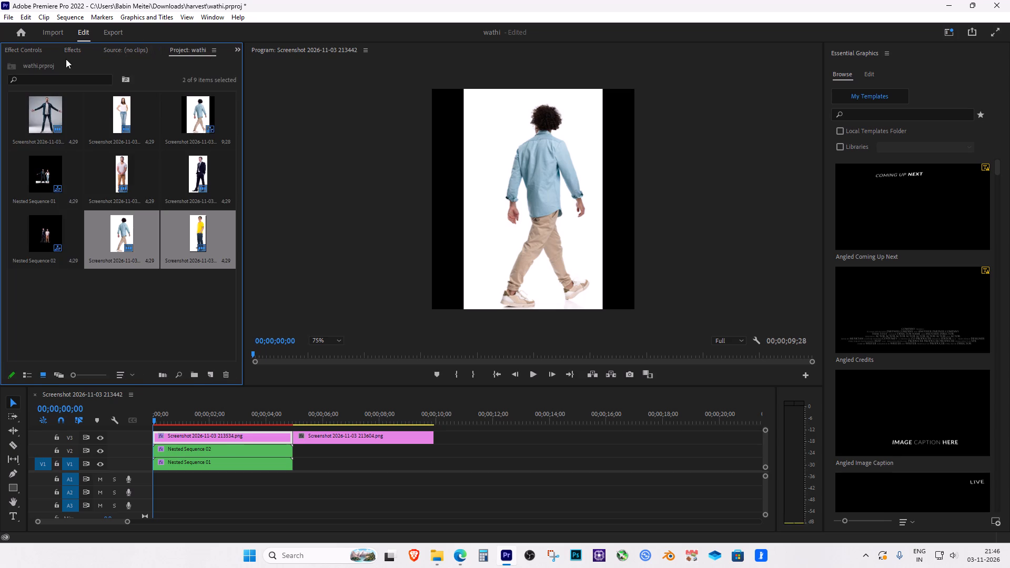
click(45, 52)
click(236, 438)
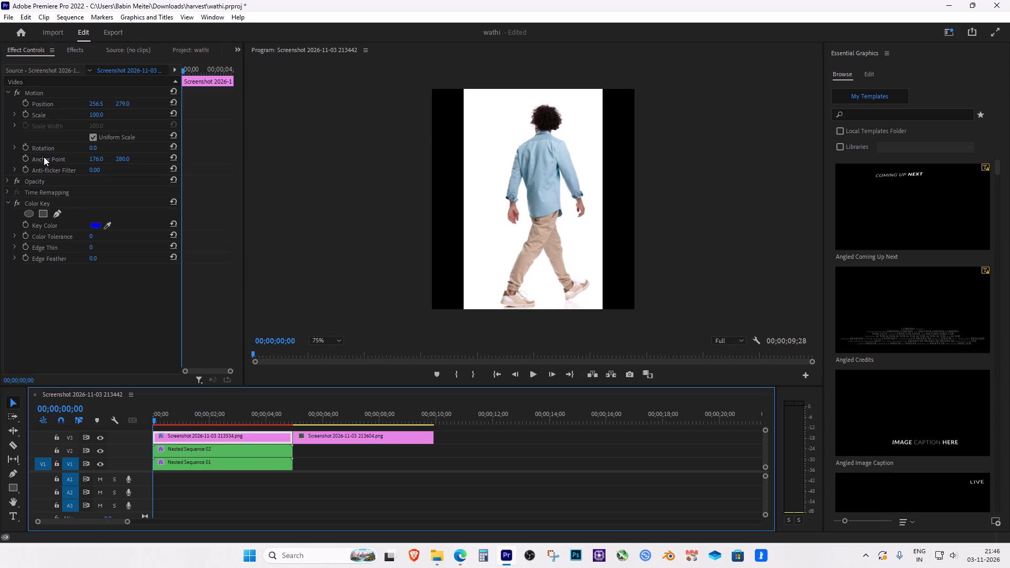
click(107, 226)
click(483, 226)
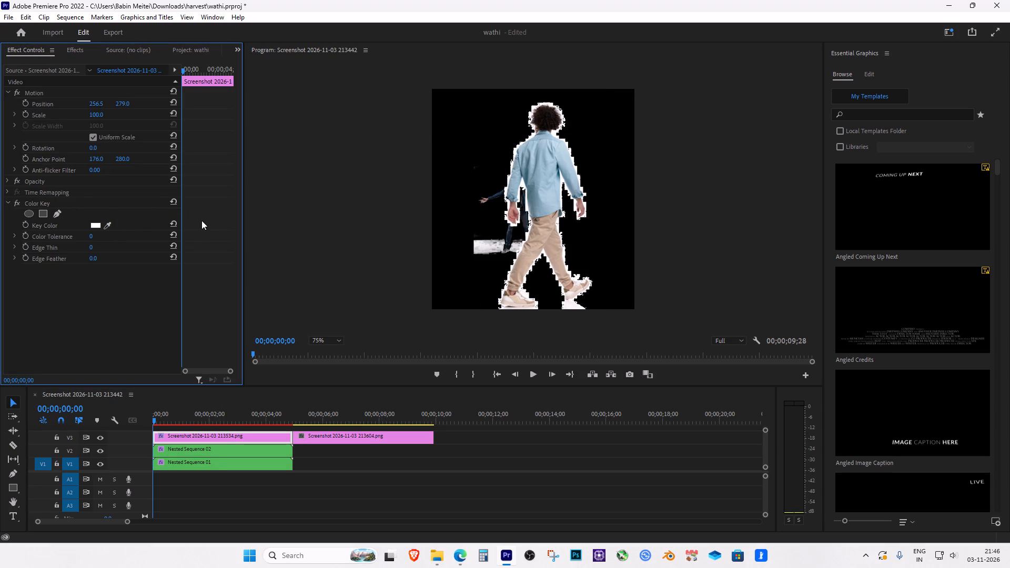
drag(94, 238, 88, 236)
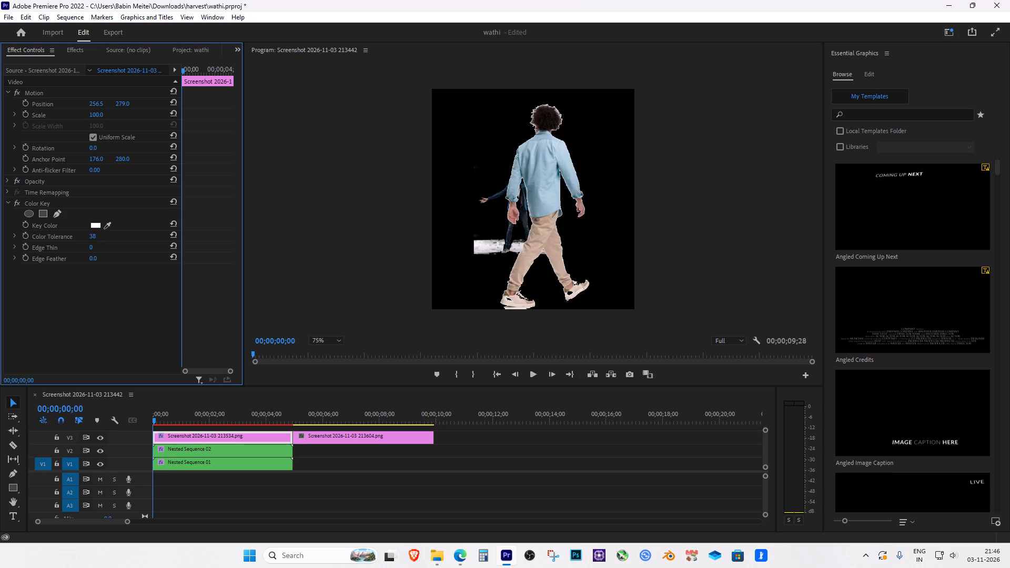
drag(88, 236, 87, 236)
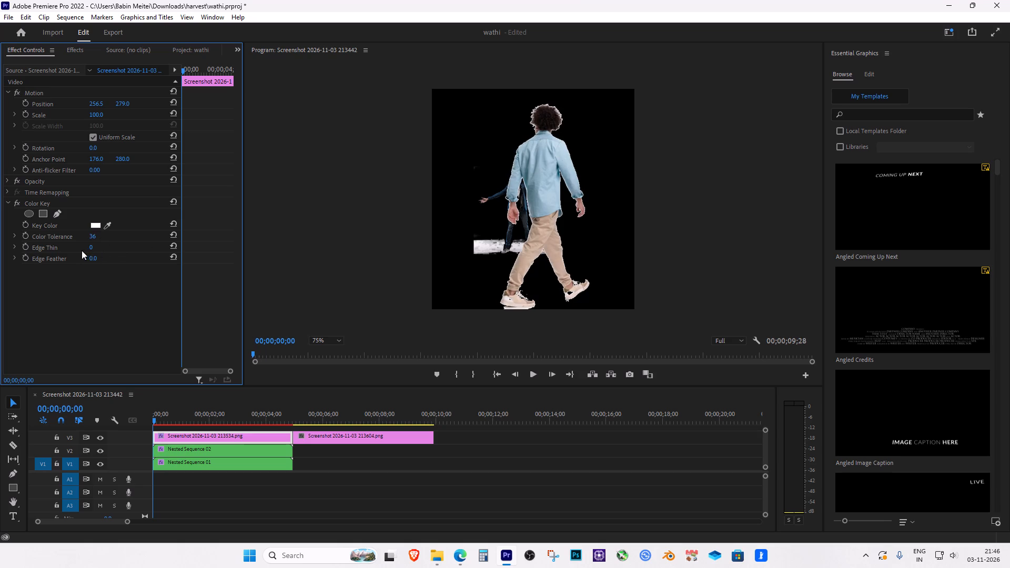
drag(93, 248, 102, 246)
Scale the walking man's clip to 42 and set its Position to 210.5, 301.
drag(95, 115, 61, 129)
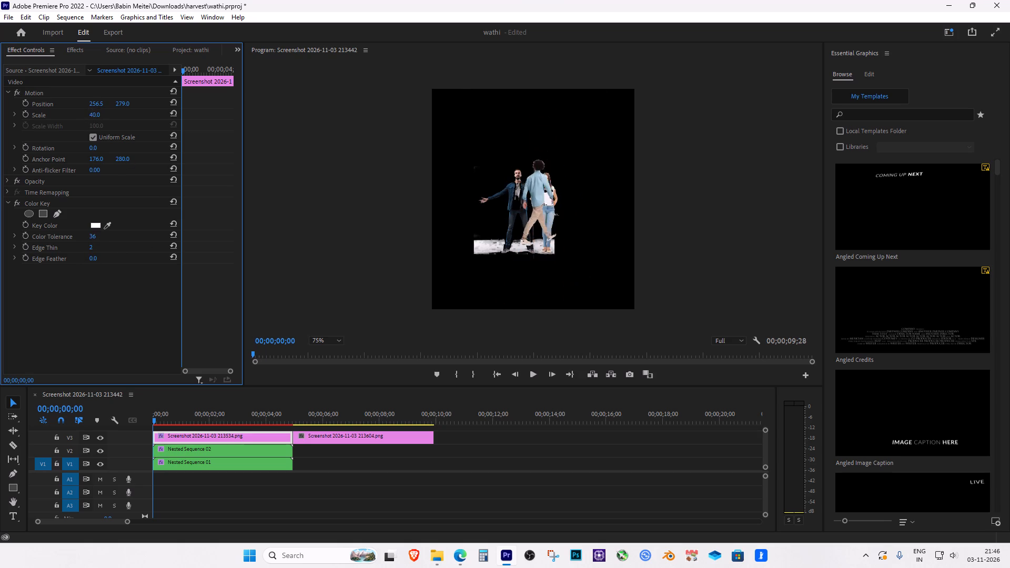
drag(61, 129, 65, 130)
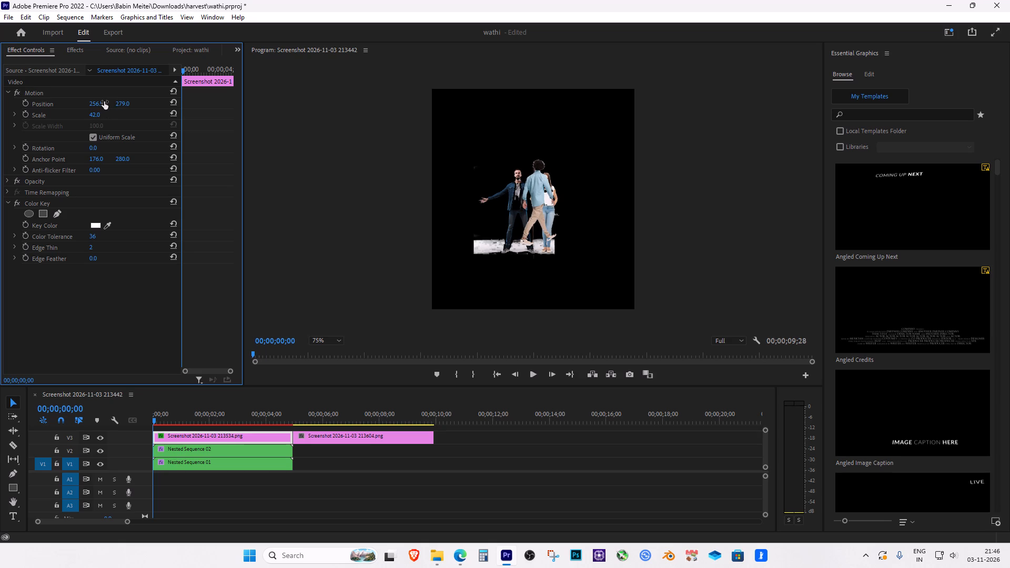
drag(98, 103, 65, 111)
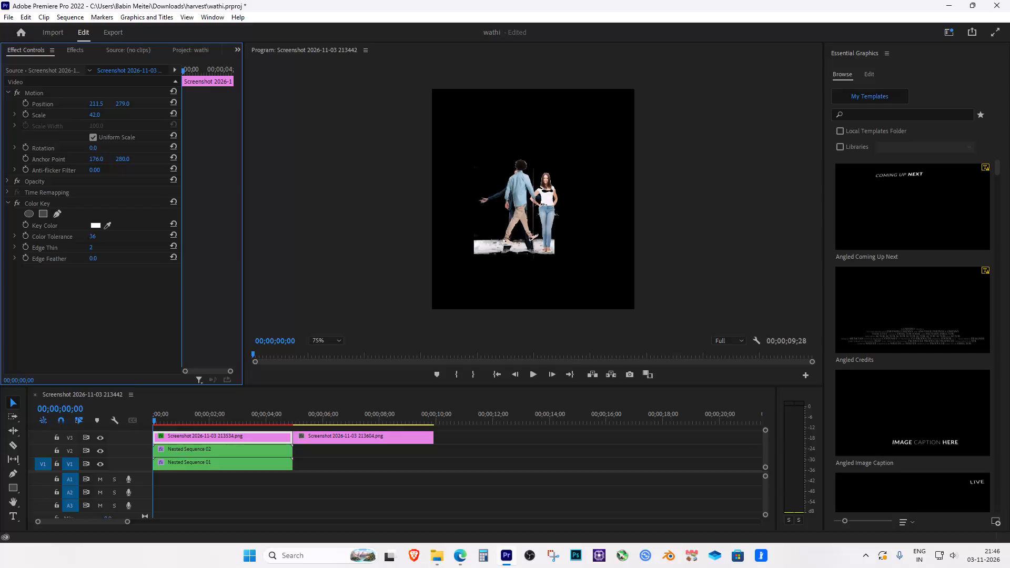
drag(65, 111, 73, 115)
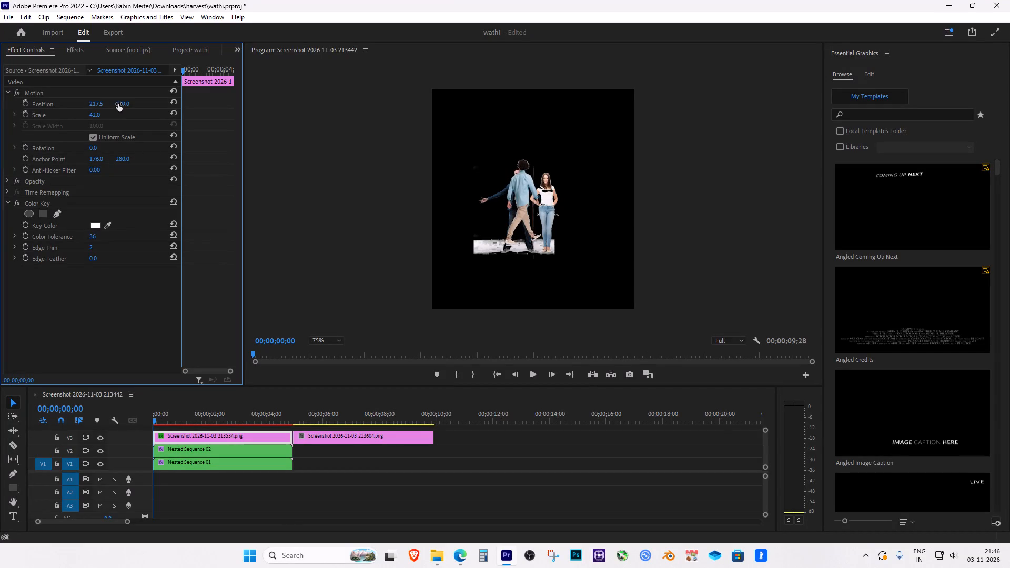
drag(118, 104, 129, 92)
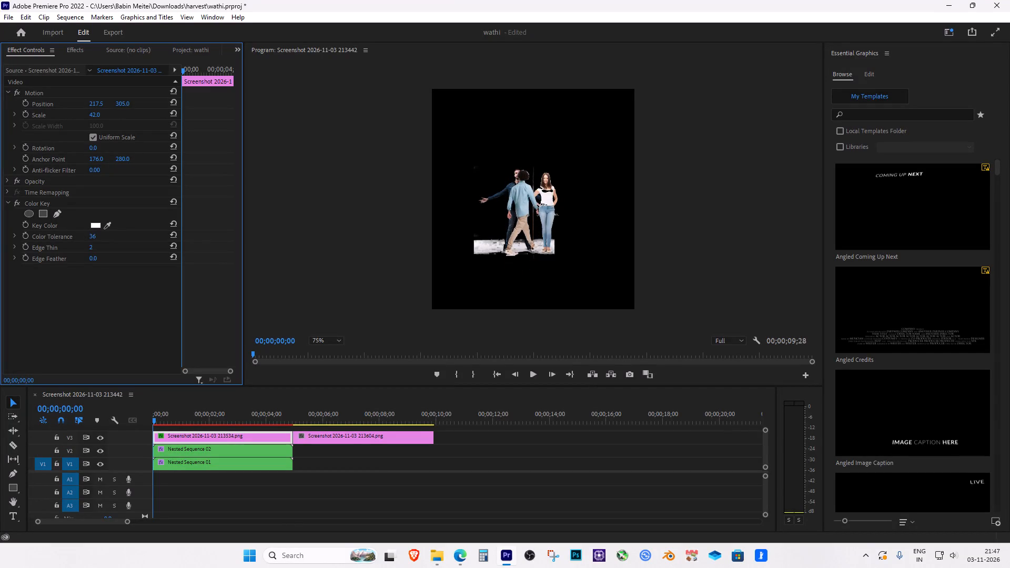
drag(129, 92, 127, 92)
click(96, 104)
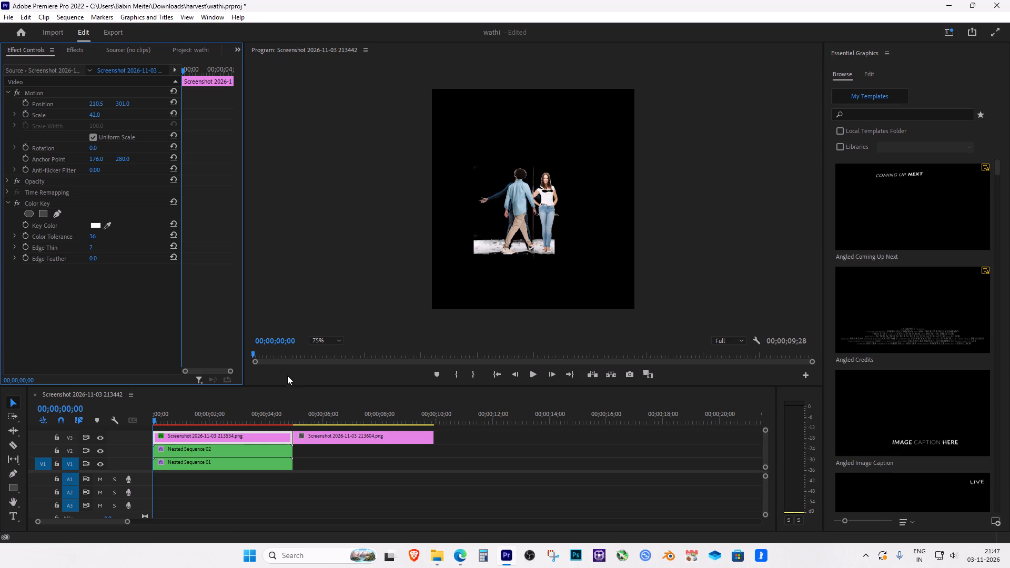
Move the Screenshot 2026-11-03 213604.png clip to a new V4 track, starting at 00;00;00;00.
drag(316, 439, 181, 429)
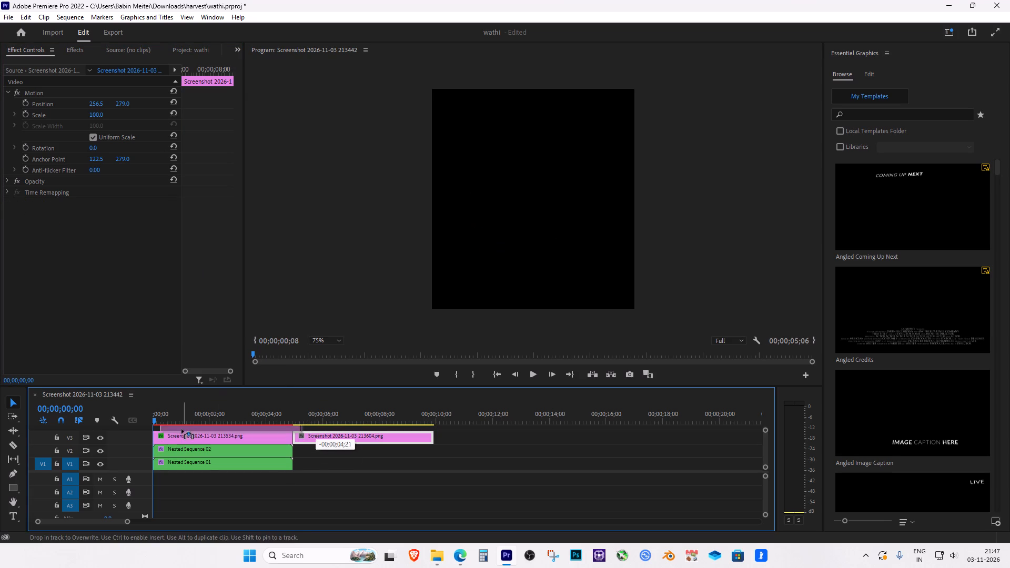
drag(181, 429, 171, 426)
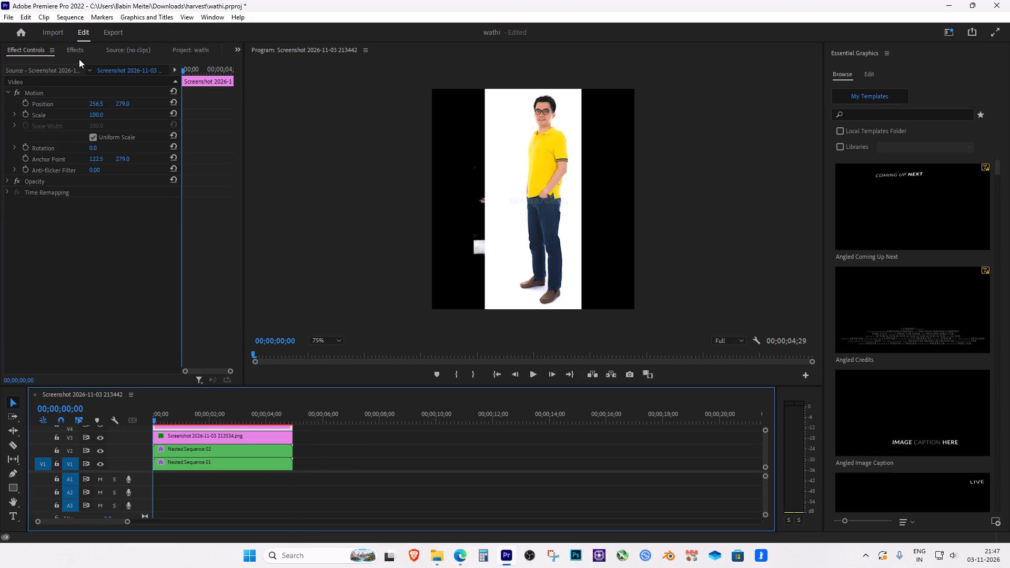
Apply the Color Key effect to the yellow-shirt man's clip on V4.
click(62, 54)
click(125, 49)
click(88, 52)
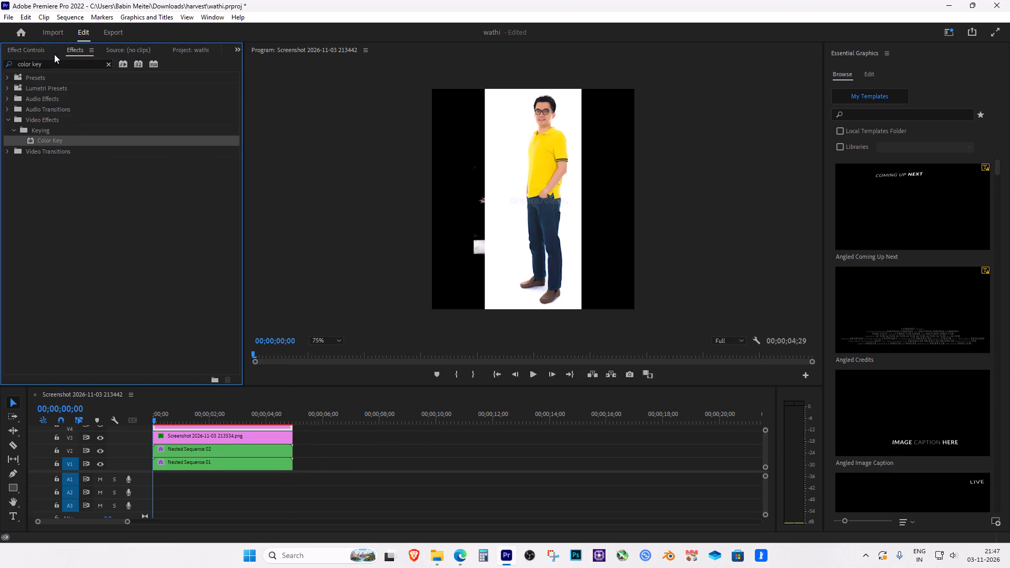
drag(63, 142, 211, 430)
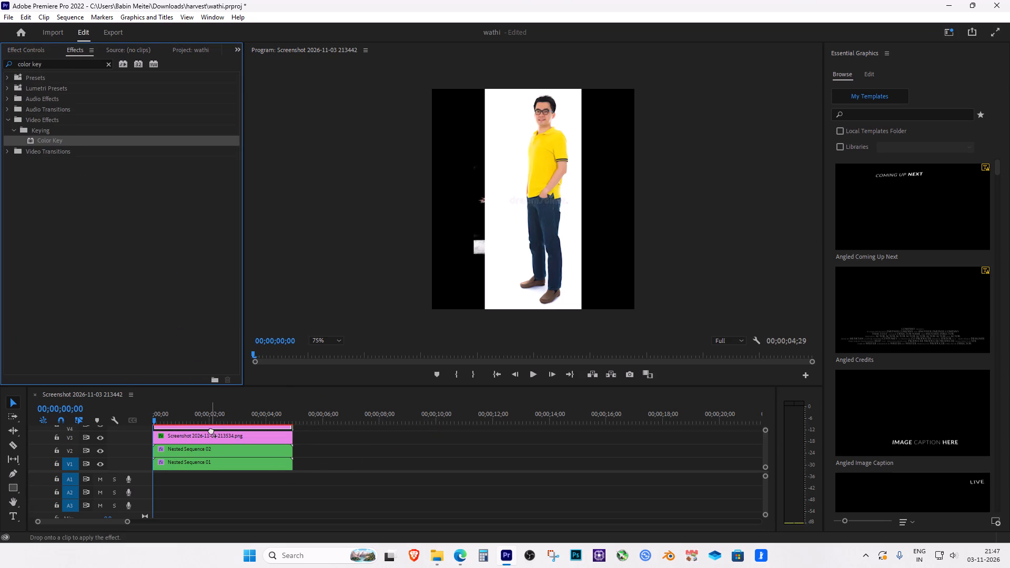
drag(211, 430, 212, 428)
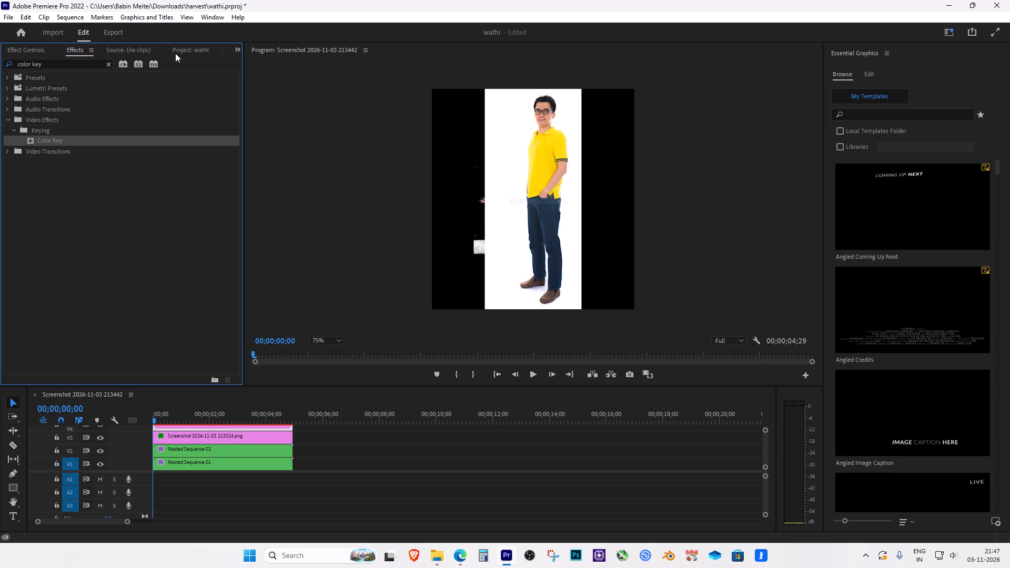
Key out the yellow-shirt man's white background by sampling it as Key Color, with Color Tolerance 34.
click(176, 51)
click(129, 49)
click(61, 47)
click(25, 48)
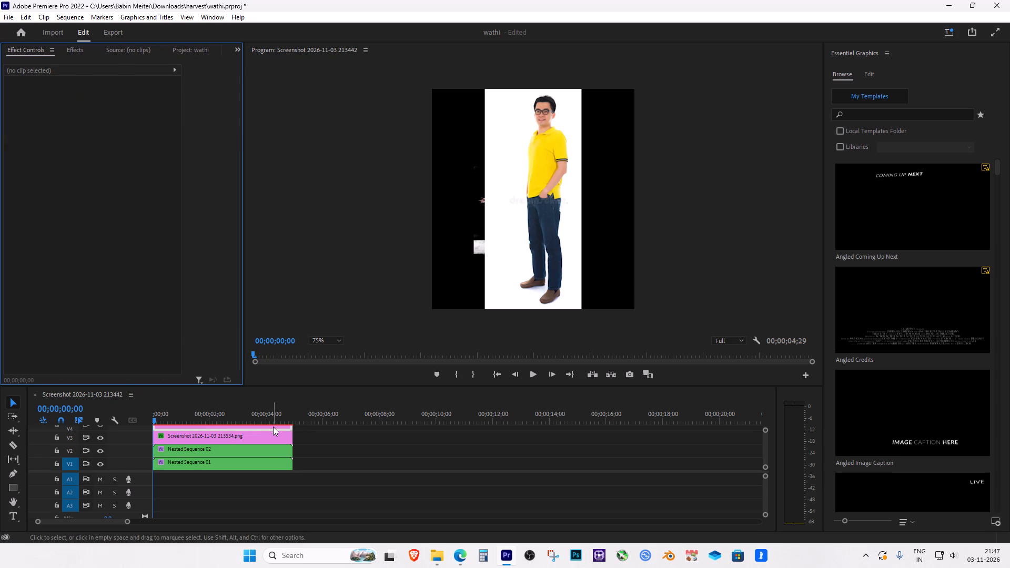
click(273, 427)
click(107, 220)
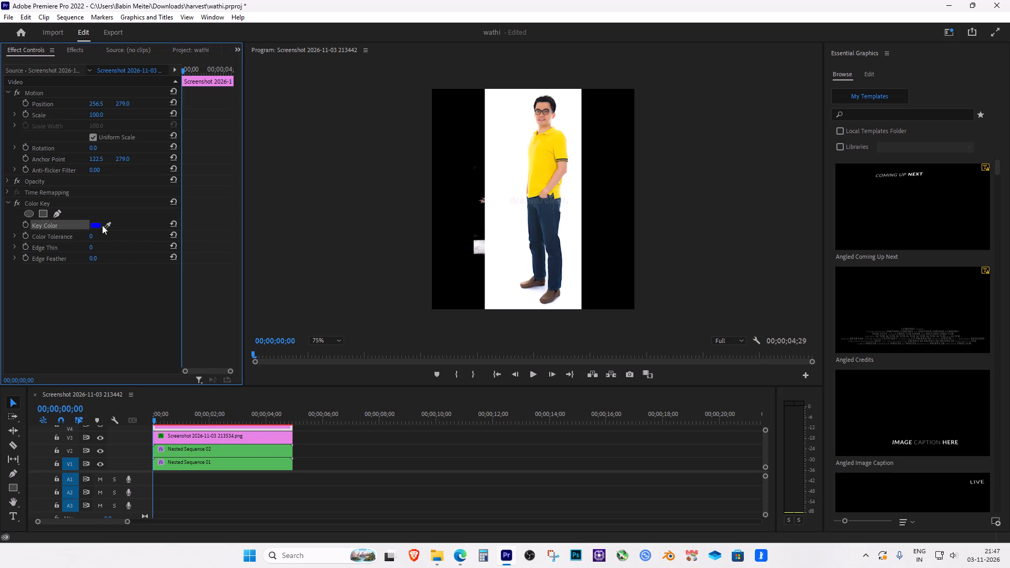
click(104, 225)
click(493, 212)
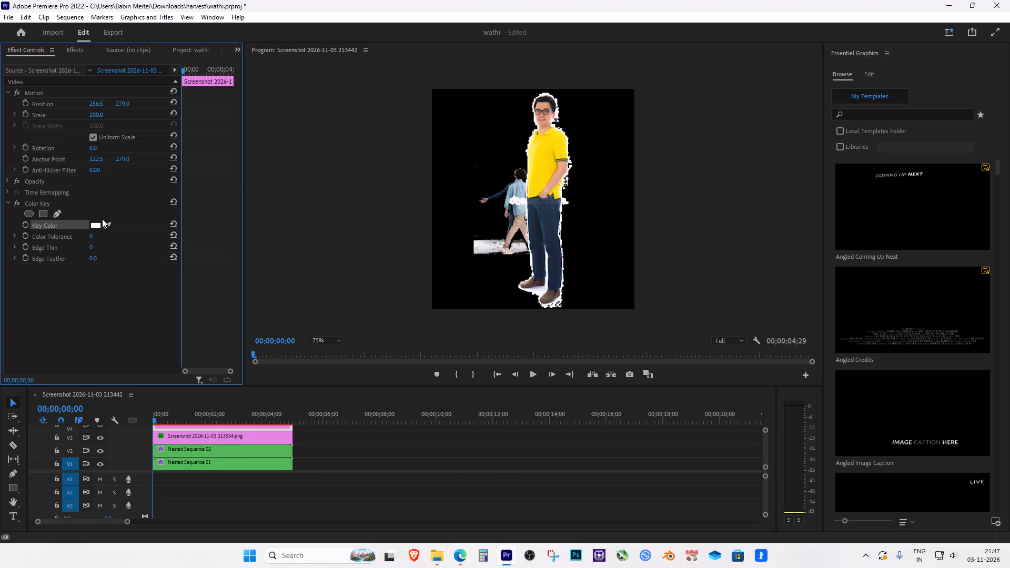
drag(91, 238, 114, 234)
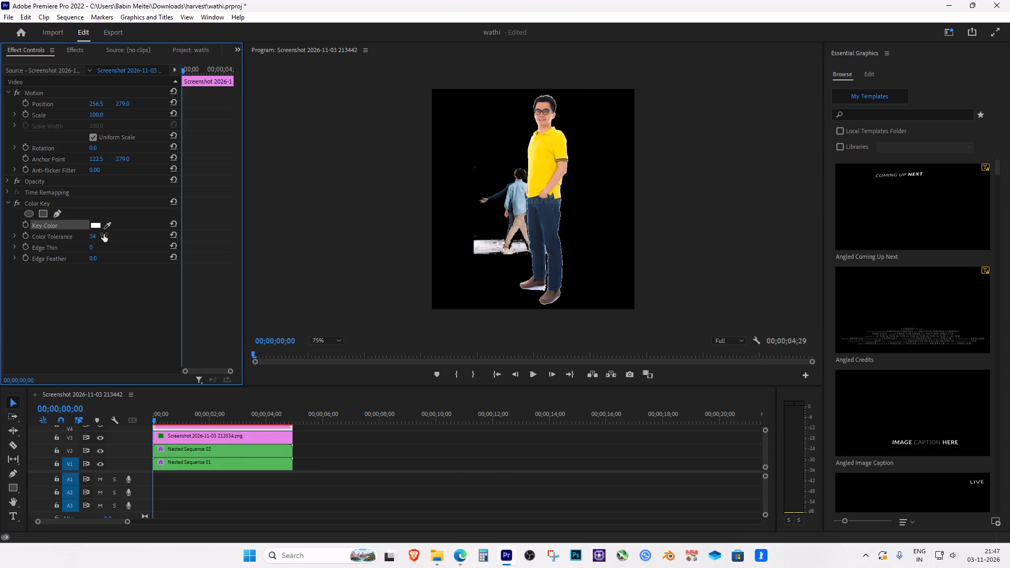
Scale the yellow-shirt man's clip to 41 and set its Position to 267.5, 304, beside the walking man.
drag(96, 114, 94, 118)
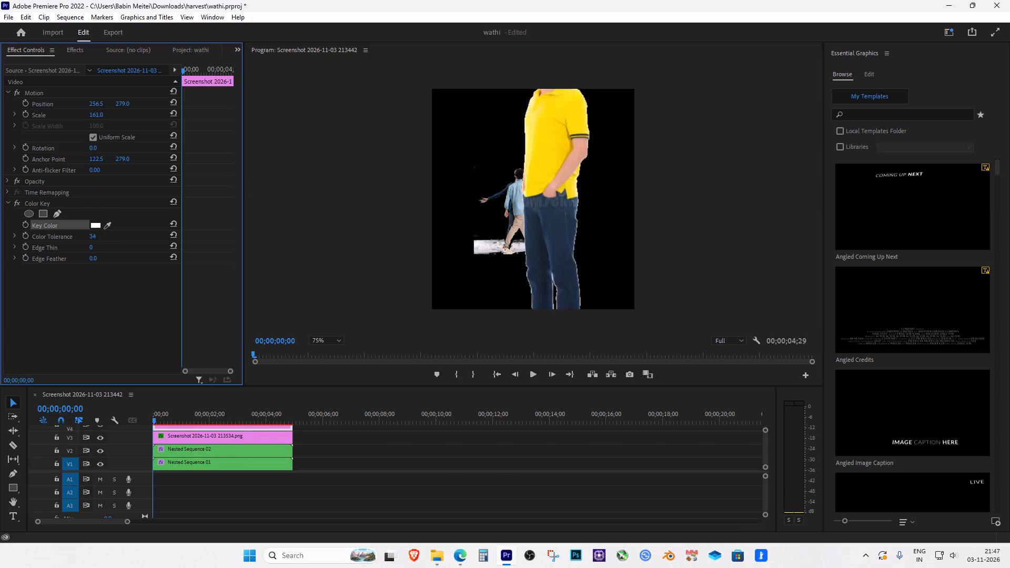
drag(94, 118, 59, 121)
drag(97, 105, 180, 113)
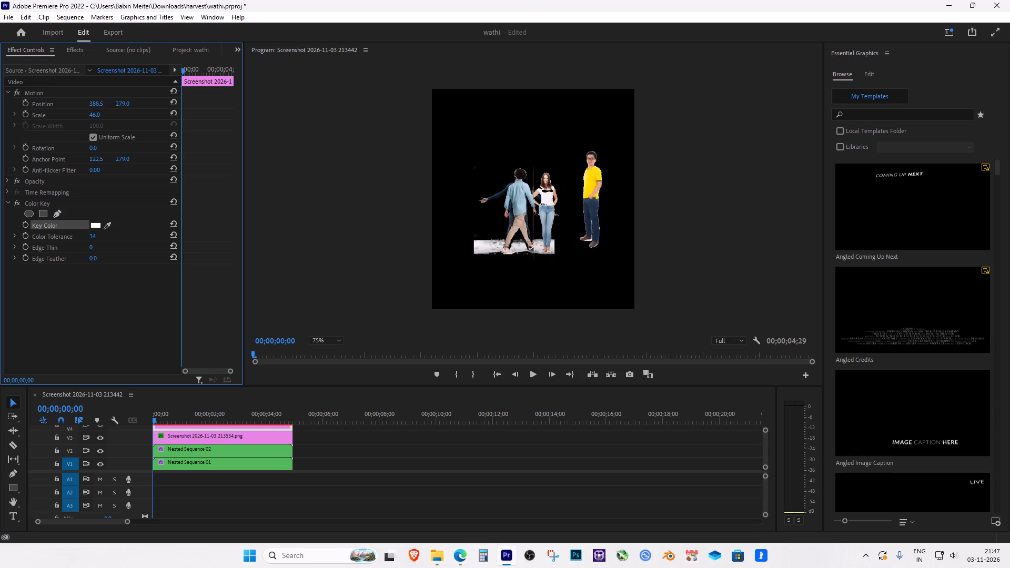
drag(180, 113, 122, 120)
drag(119, 100, 156, 37)
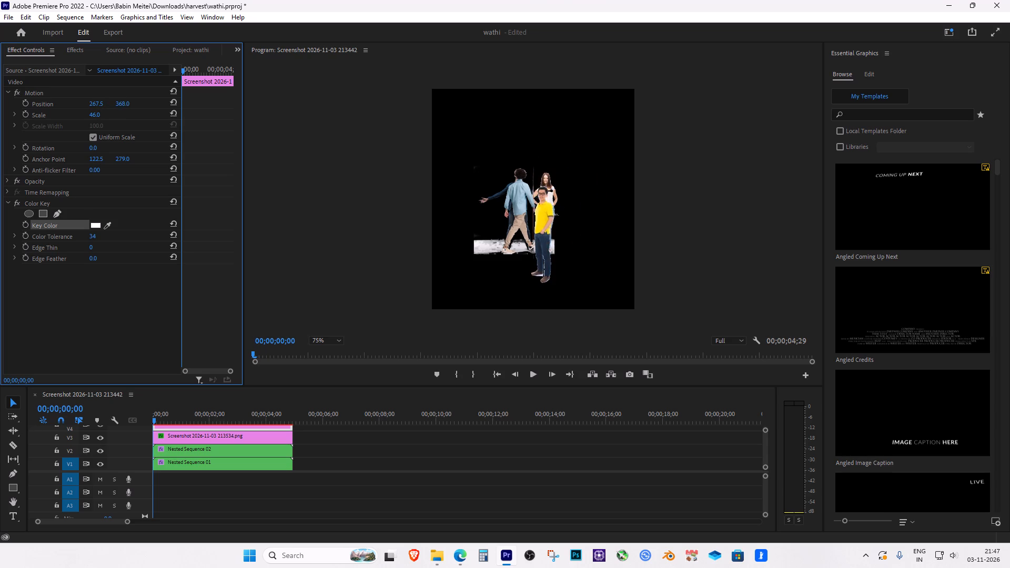
drag(156, 37, 144, 70)
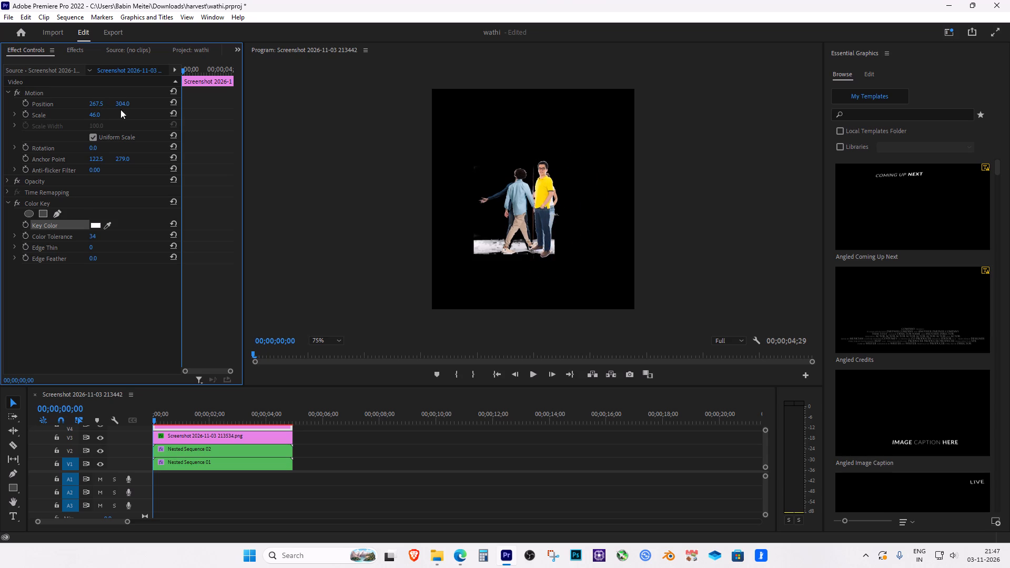
drag(99, 113, 85, 115)
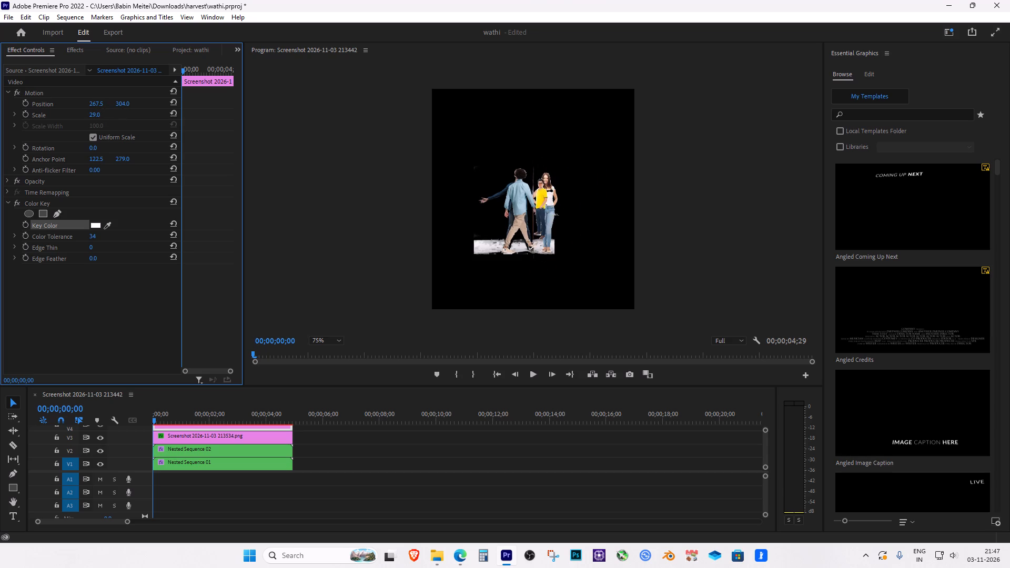
drag(85, 115, 92, 114)
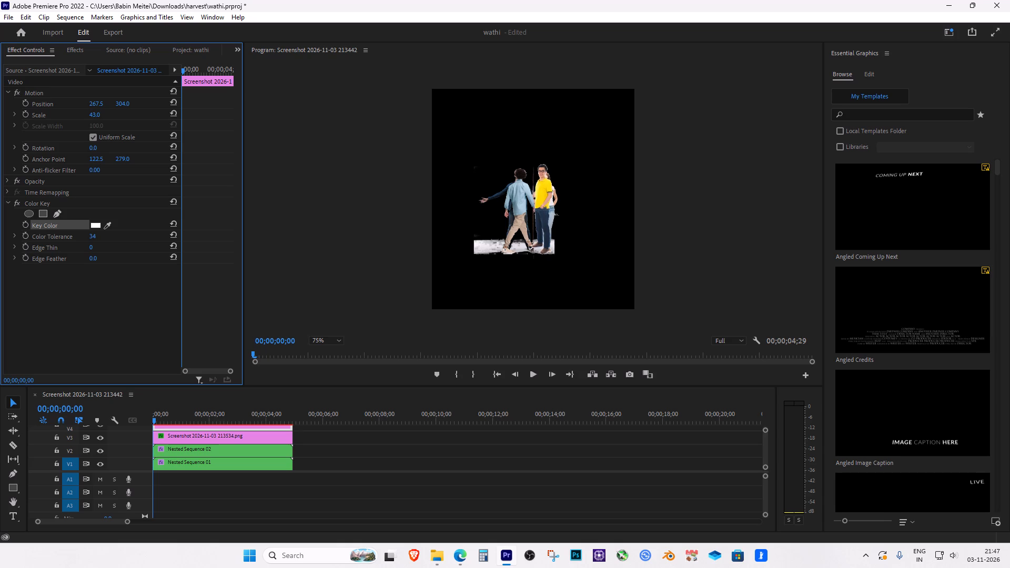
drag(92, 114, 91, 114)
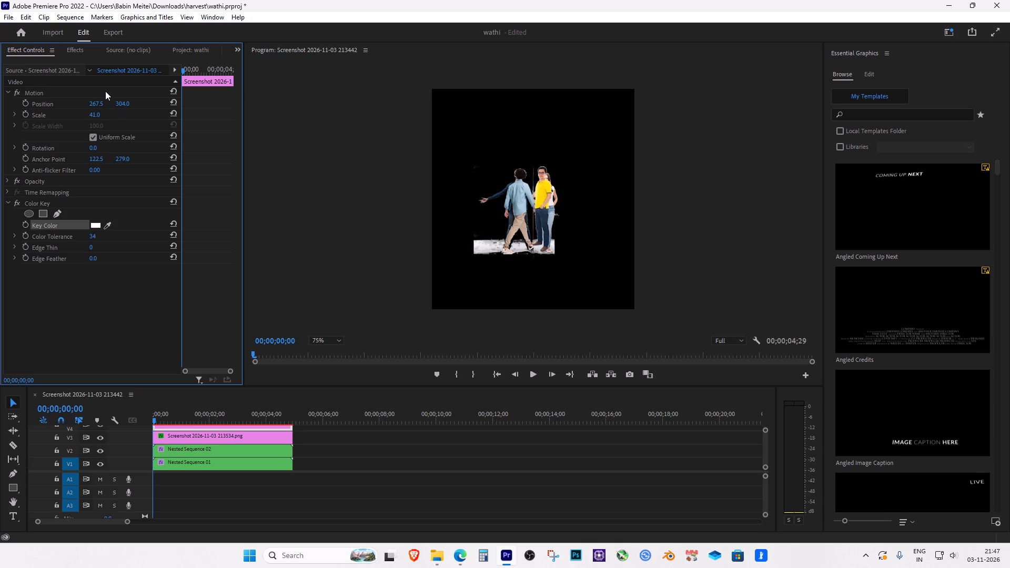
Set the yellow-shirt man's clip Position to 268.5, 310 so his feet line up with the walking man's.
drag(96, 106, 113, 116)
drag(122, 102, 134, 96)
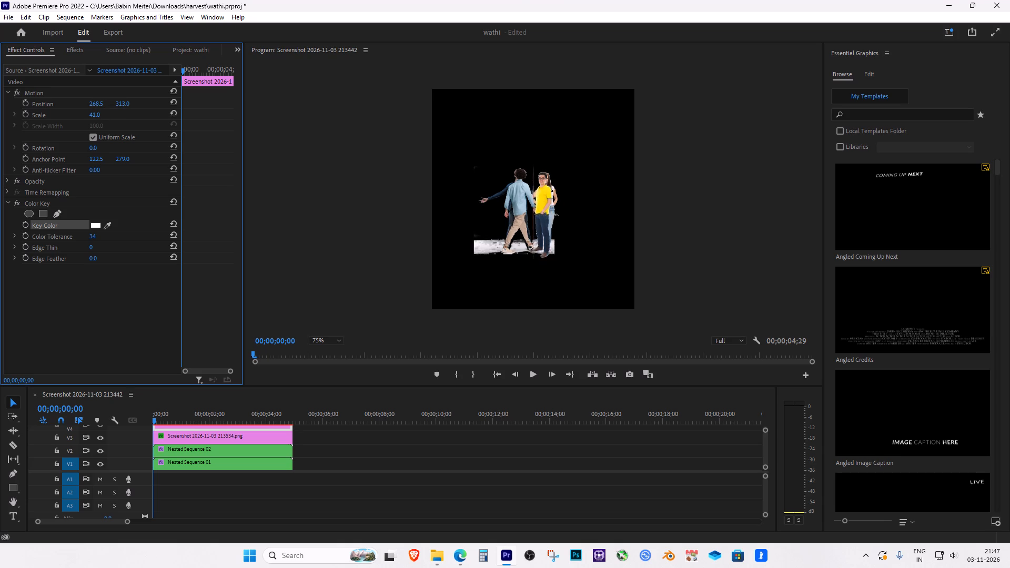
drag(134, 96, 136, 95)
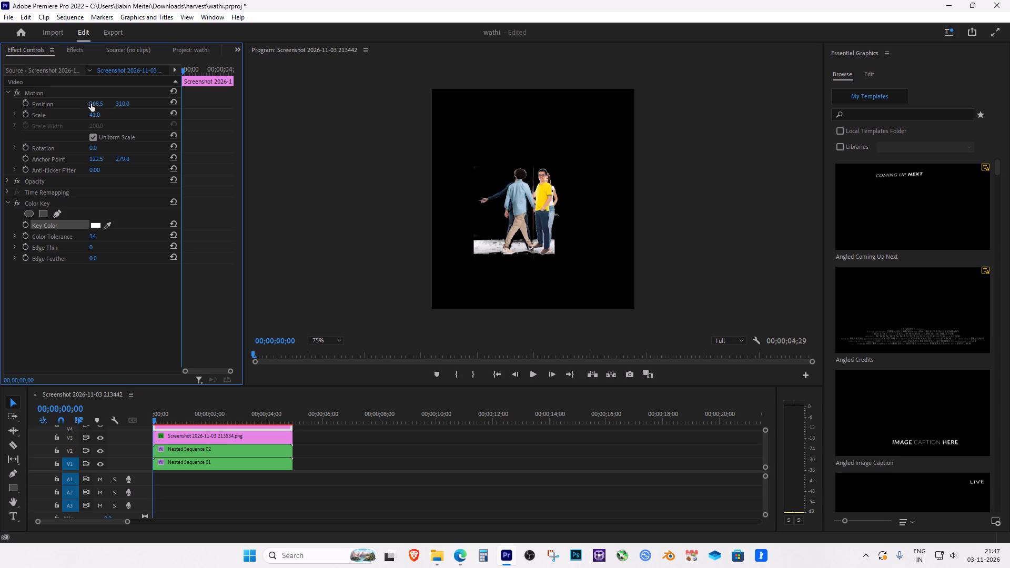
drag(91, 104, 99, 103)
Delete two audio tracks from the sequence, leaving only A1.
scroll(311, 451, up, 1)
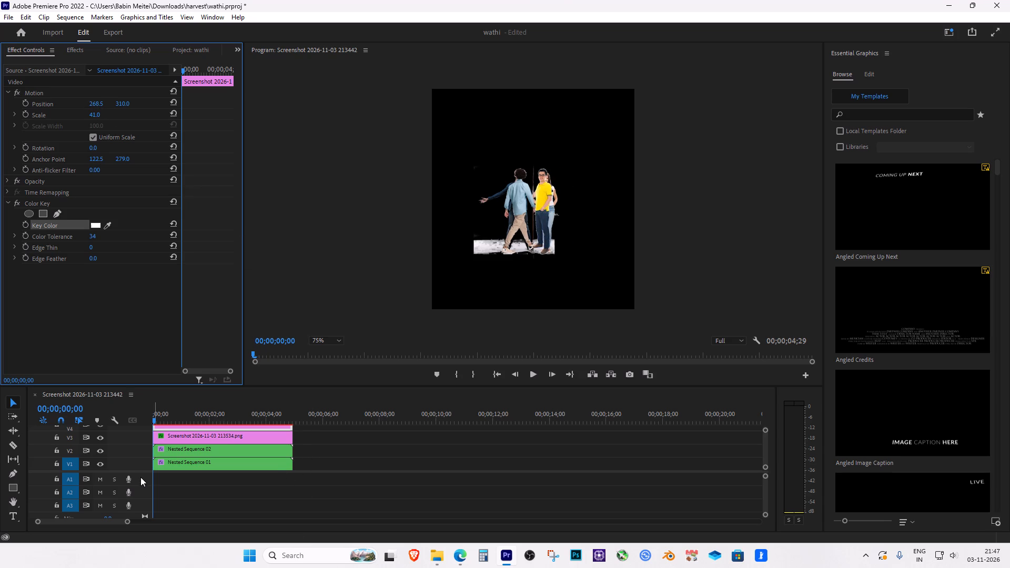
click(141, 477)
right_click(142, 477)
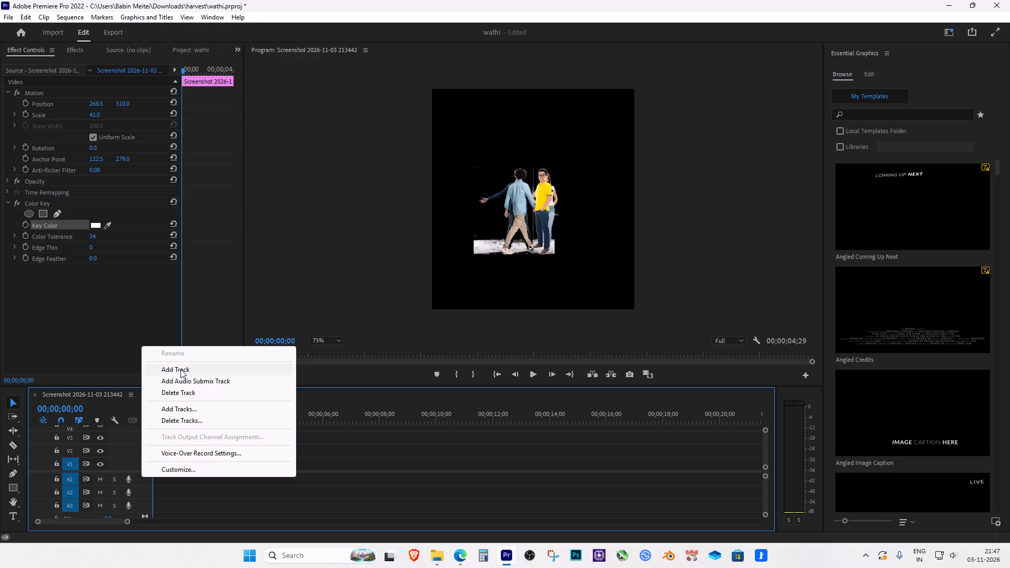
click(173, 390)
right_click(145, 478)
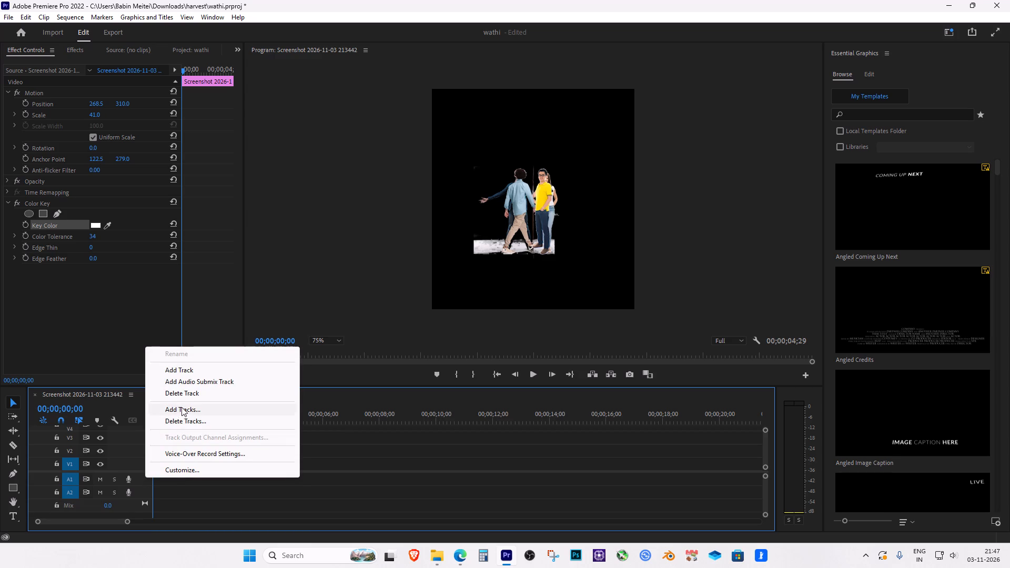
click(188, 392)
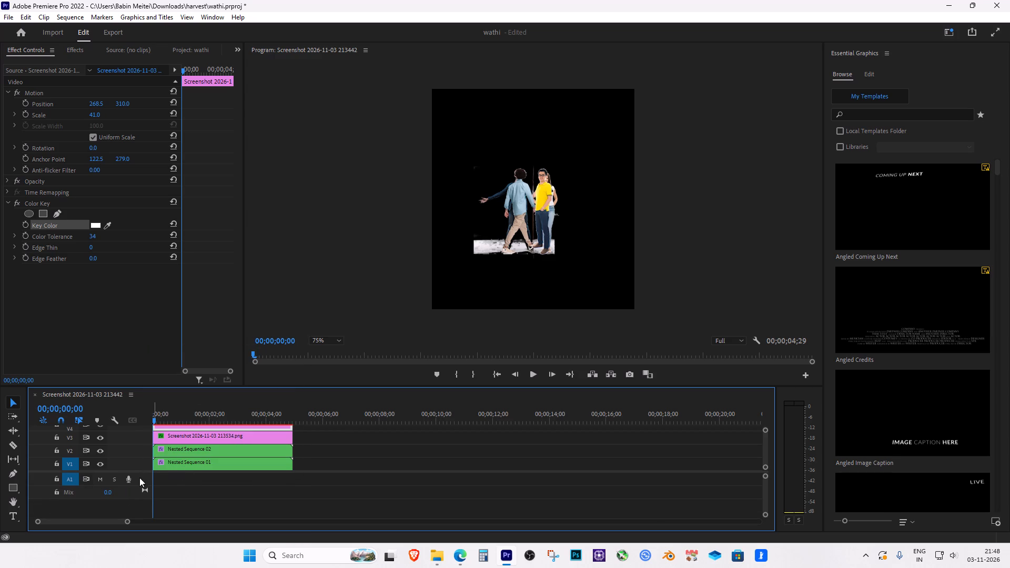
right_click(146, 474)
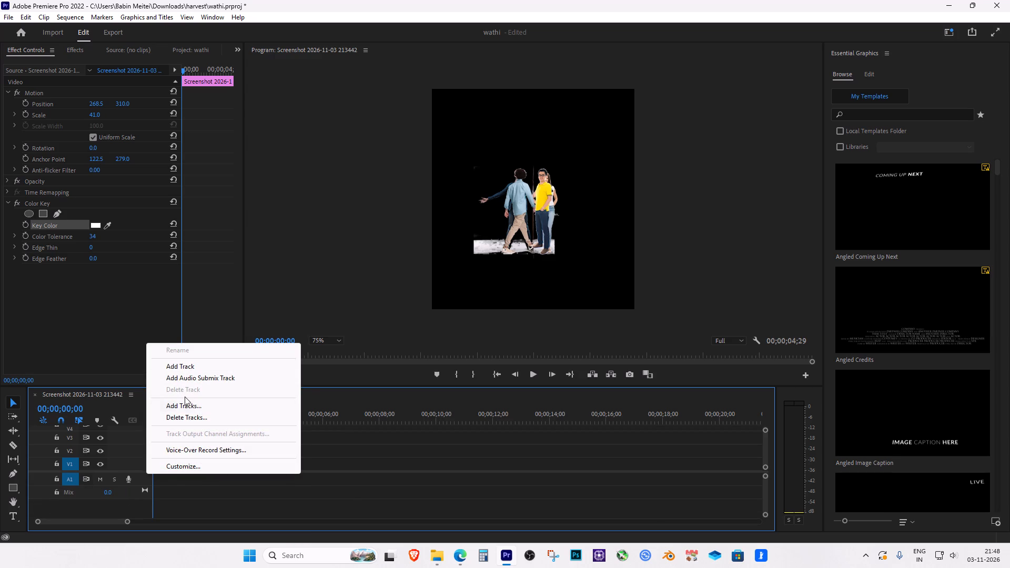
click(342, 491)
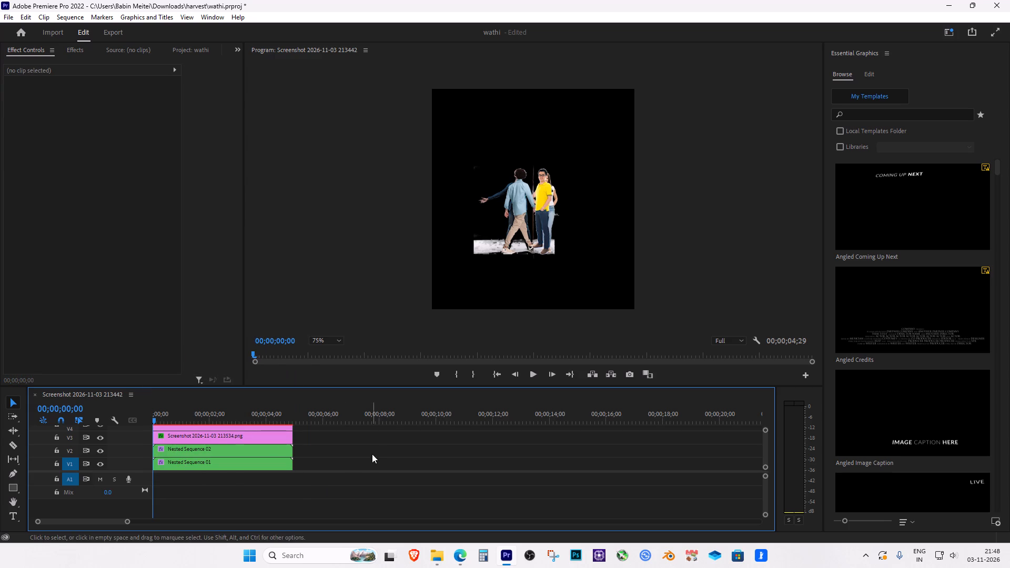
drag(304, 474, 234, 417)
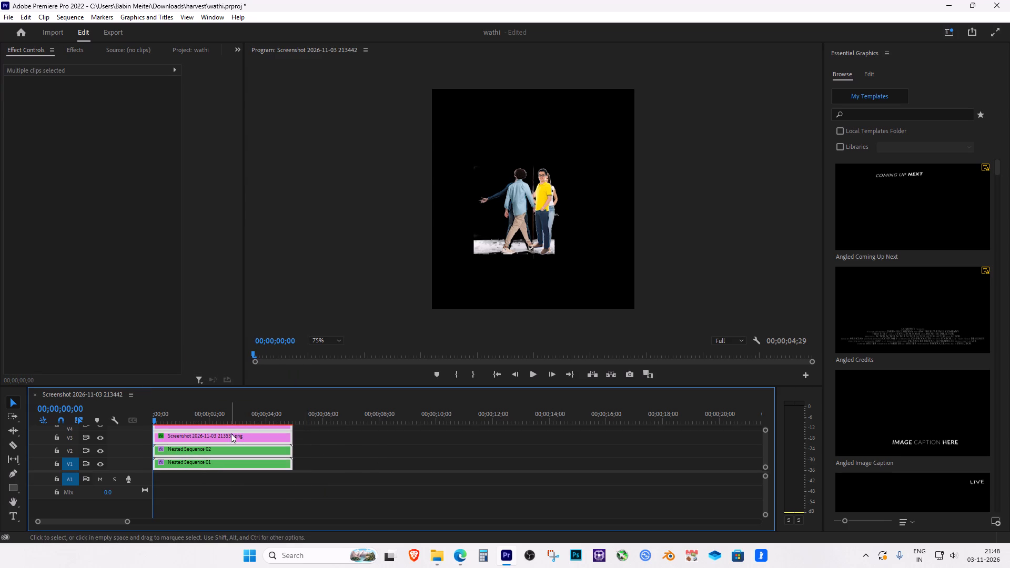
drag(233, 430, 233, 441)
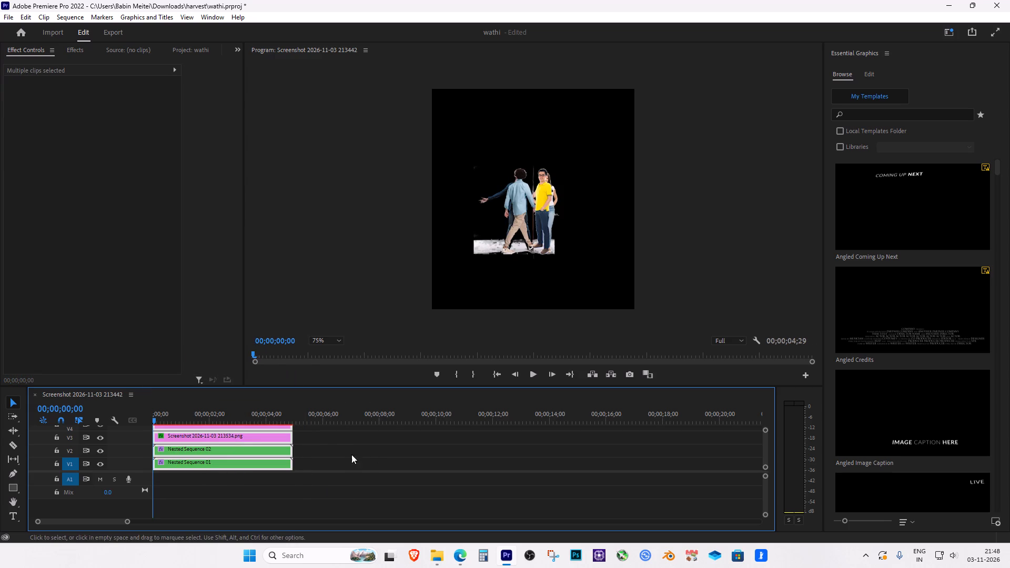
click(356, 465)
Add one audio track, A2, below A1.
right_click(148, 479)
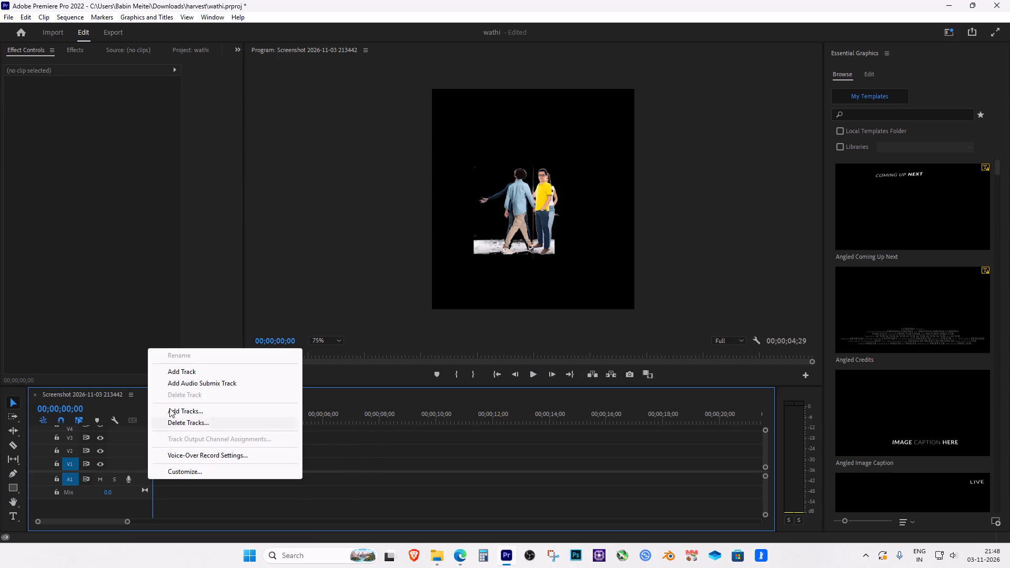
click(181, 374)
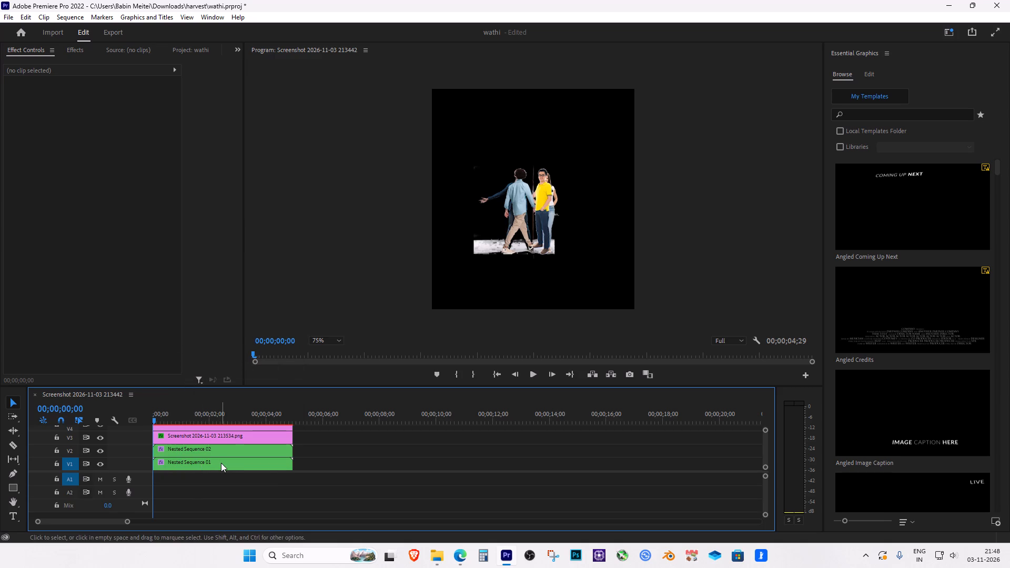
Nest the walking man's and yellow-shirt man's clips on V3 and V4 into one sequence, using the default name.
drag(221, 463, 218, 470)
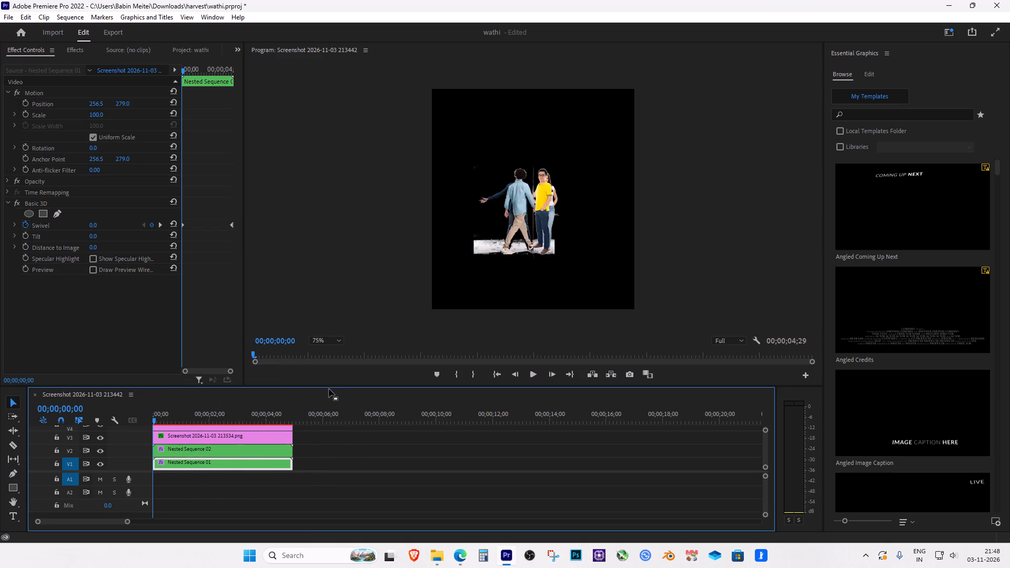
drag(332, 386, 331, 374)
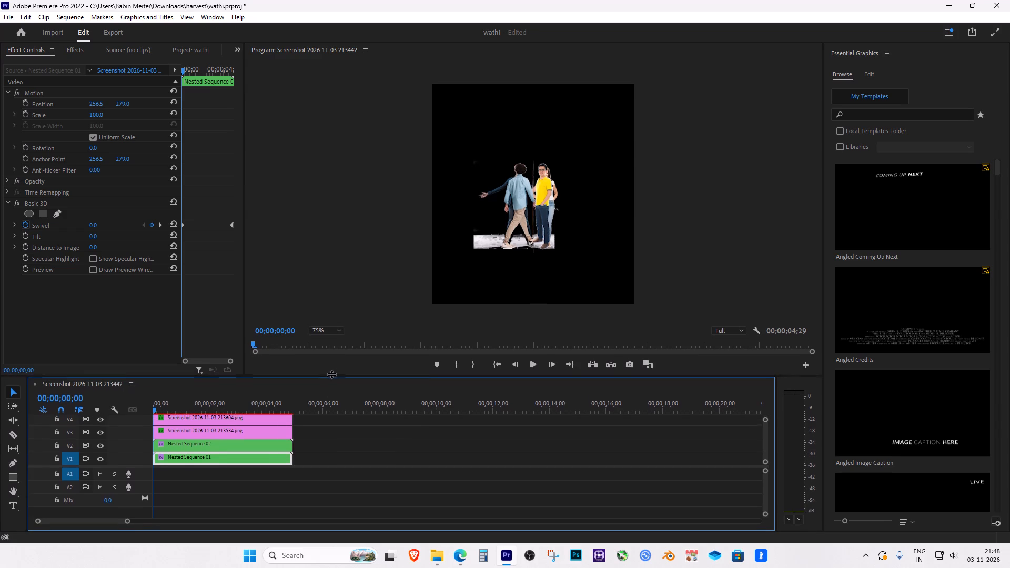
drag(331, 374, 334, 363)
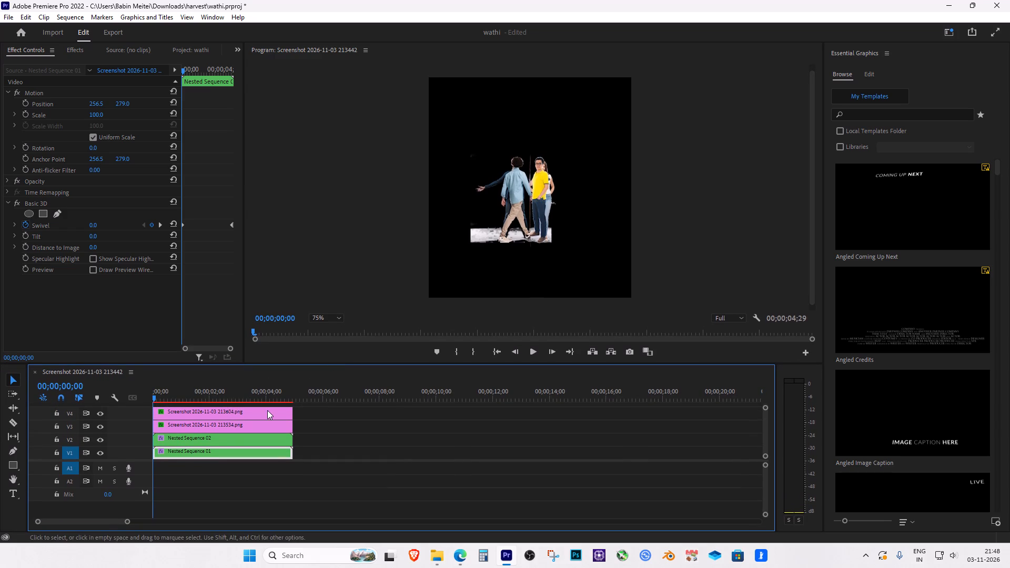
click(266, 411)
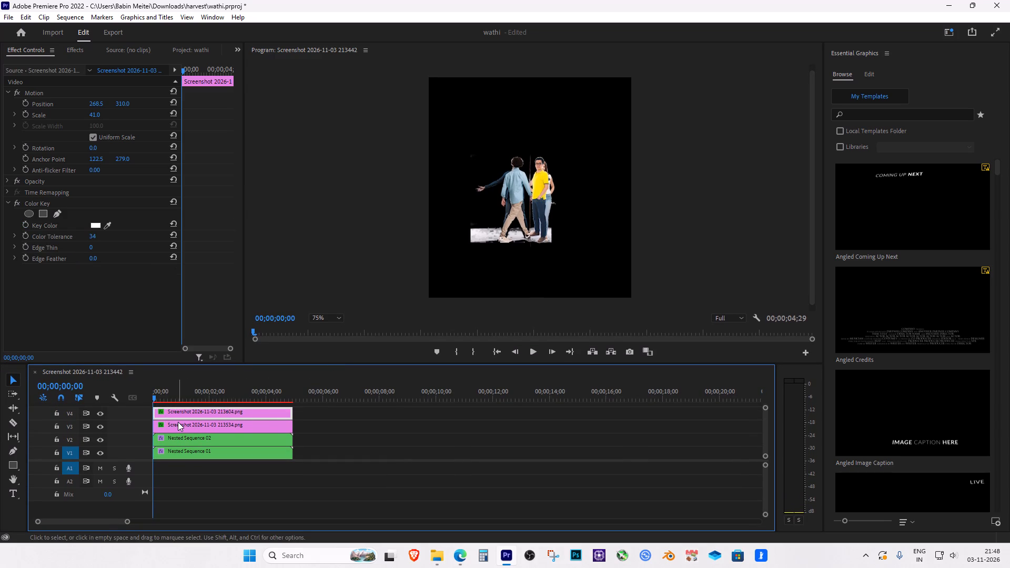
ctrl+click(179, 421)
shift+click(183, 413)
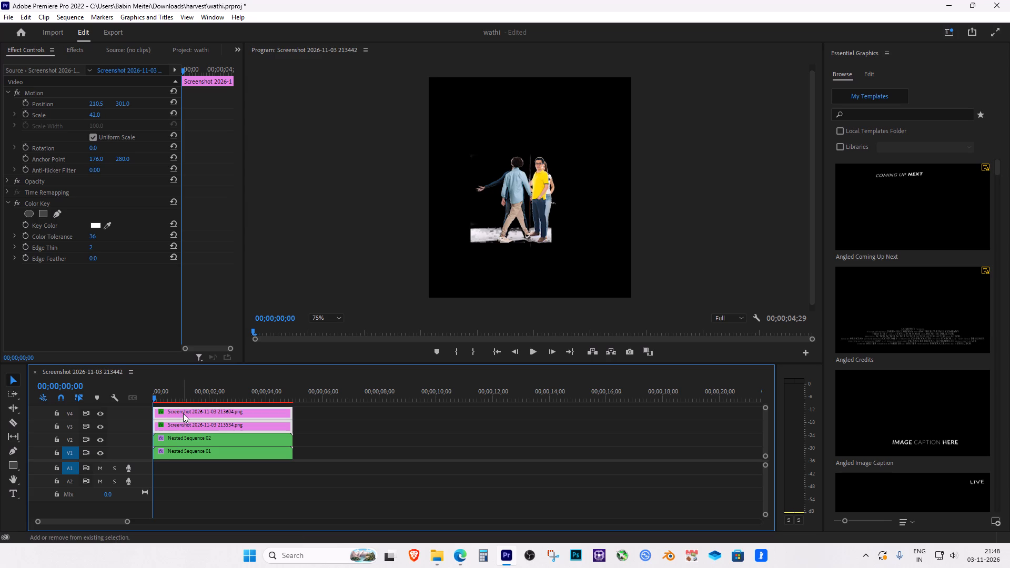
right_click(183, 413)
click(217, 289)
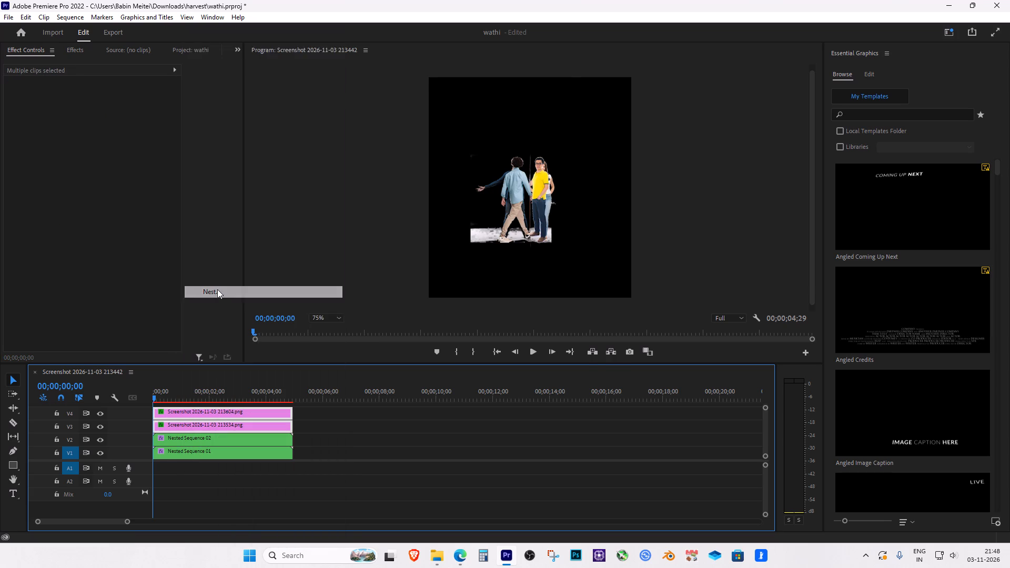
click(481, 290)
Apply the Basic 3D effect to the new nested sequence on V3.
click(220, 427)
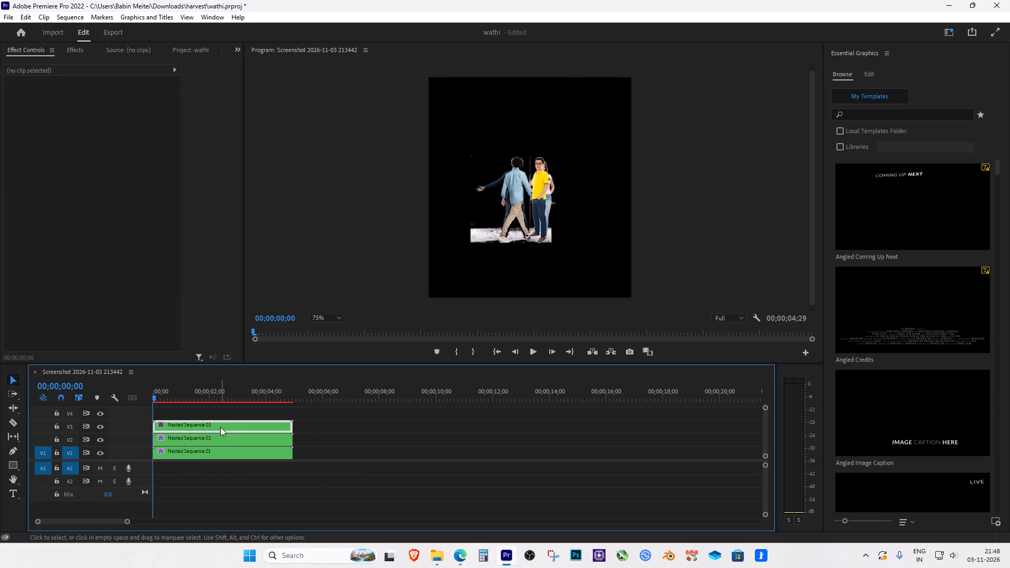
click(85, 51)
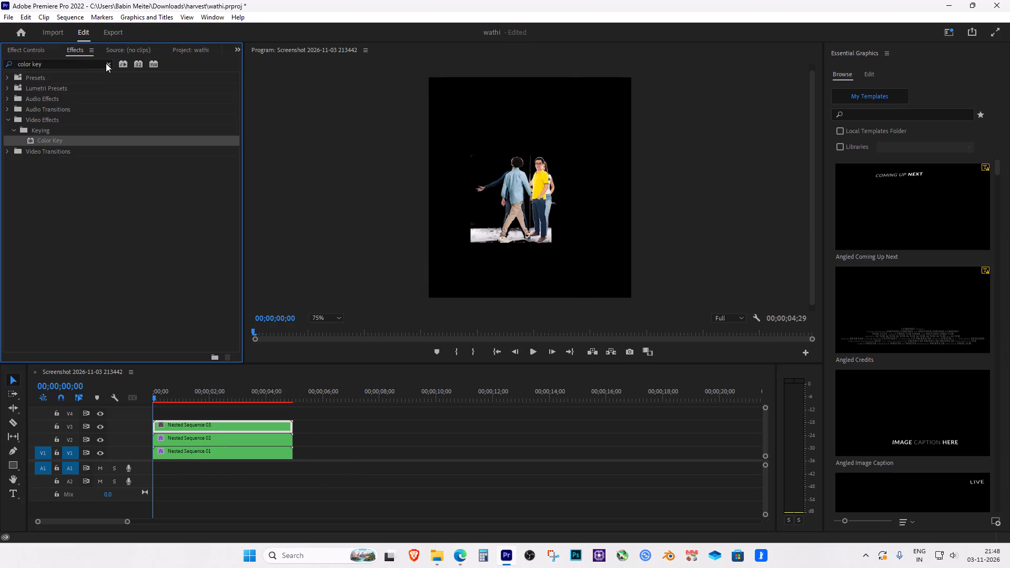
click(110, 64)
click(103, 66)
text(basic)
double_click(91, 142)
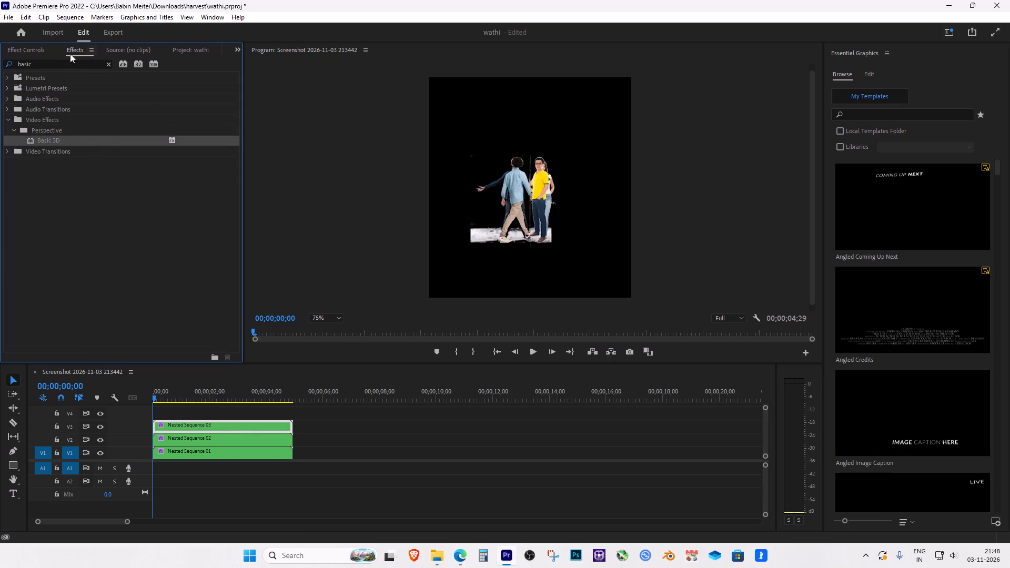
Keyframe the V3 nested sequence's Swivel from 0 at 00;00;00;00 to 89 at 00;00;04;25.
click(41, 53)
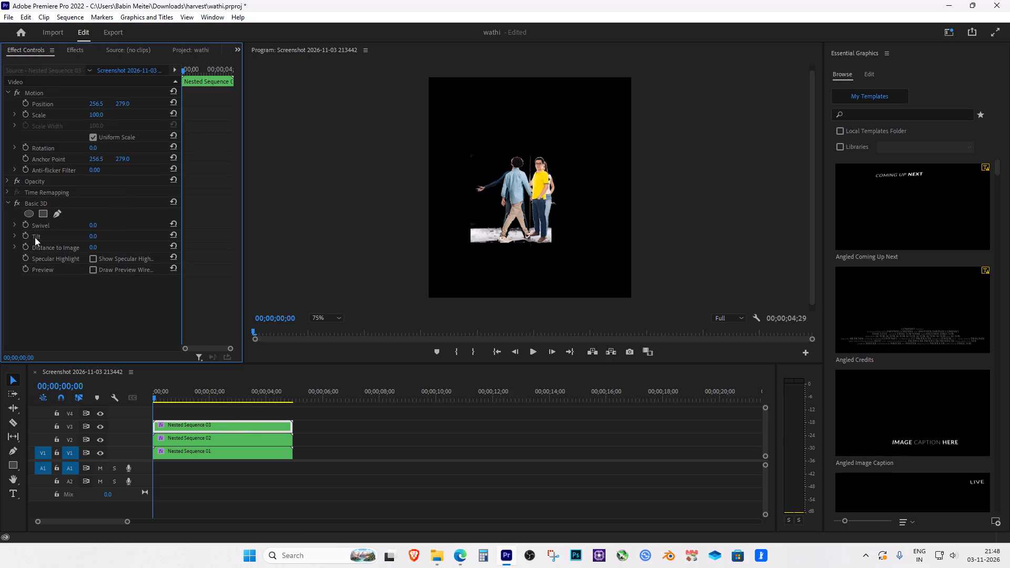
click(28, 225)
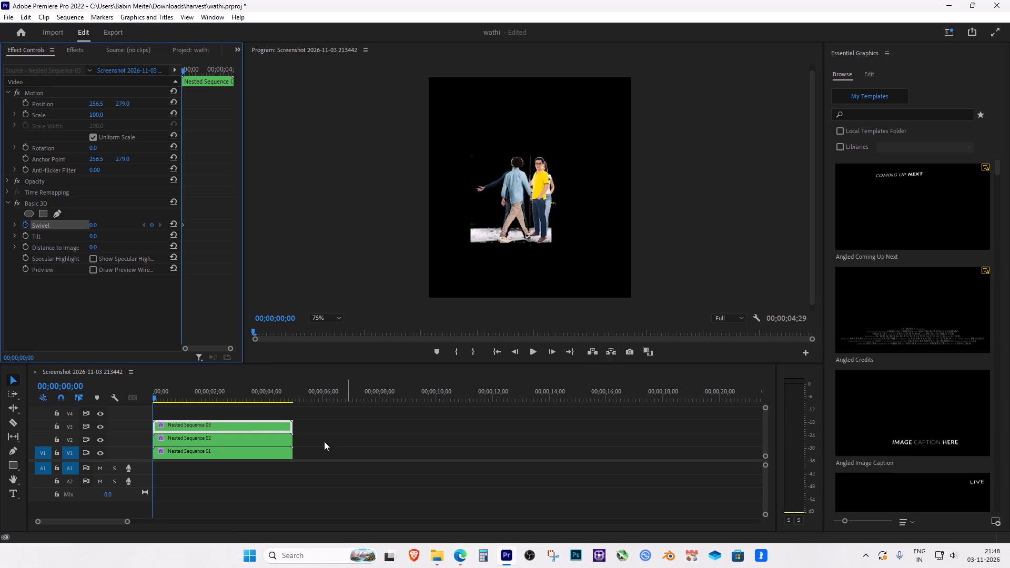
drag(154, 397, 292, 395)
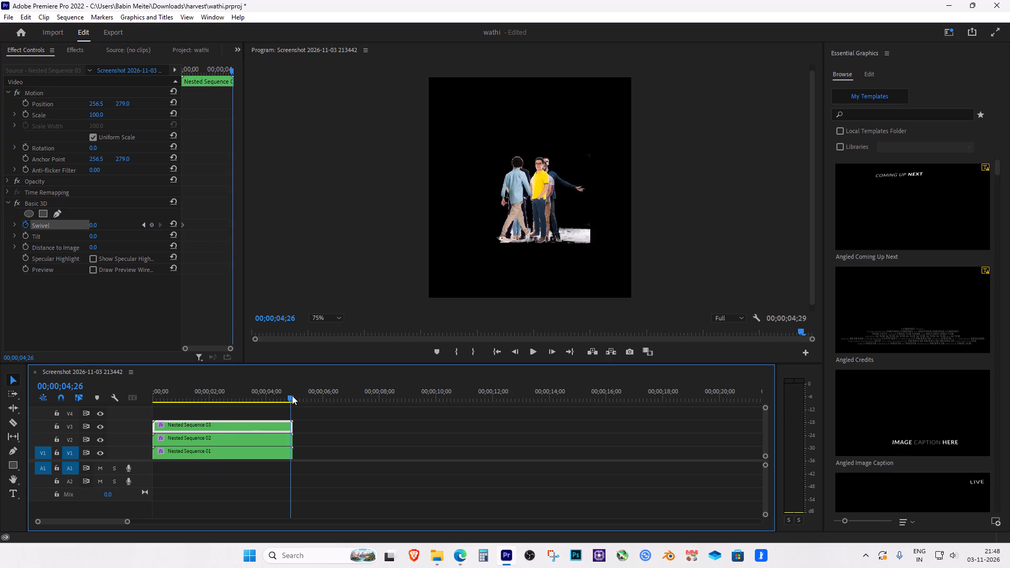
drag(292, 395, 291, 395)
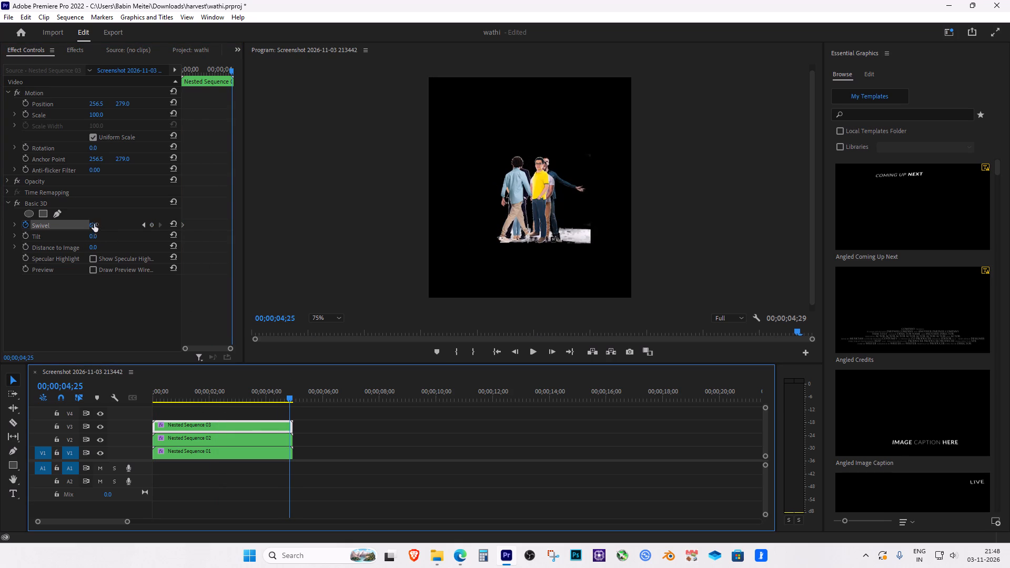
drag(94, 224, 148, 226)
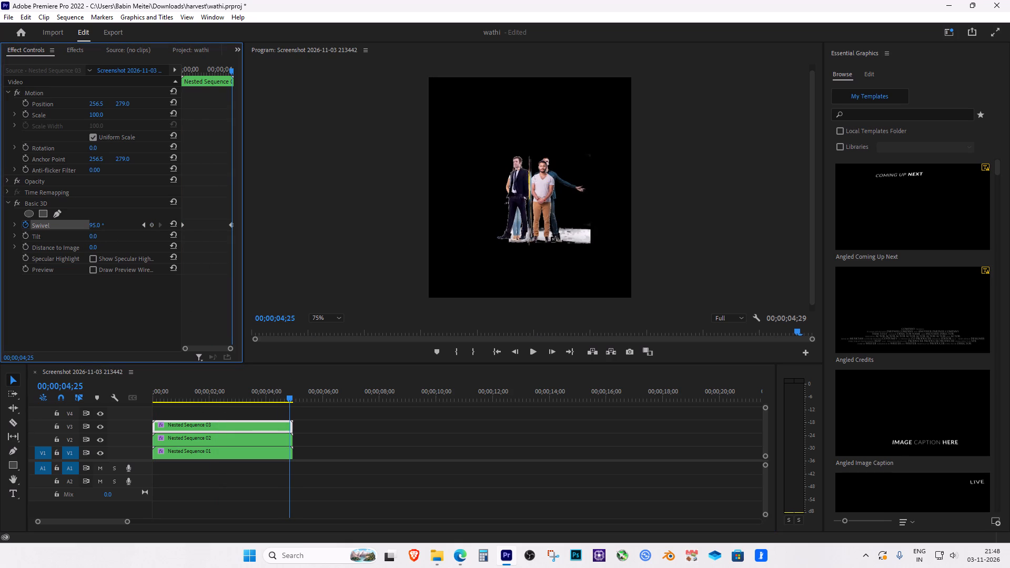
drag(148, 226, 145, 225)
Play and scrub through the whole sequence to examine how the three nested sequences rotate together.
drag(172, 394, 149, 393)
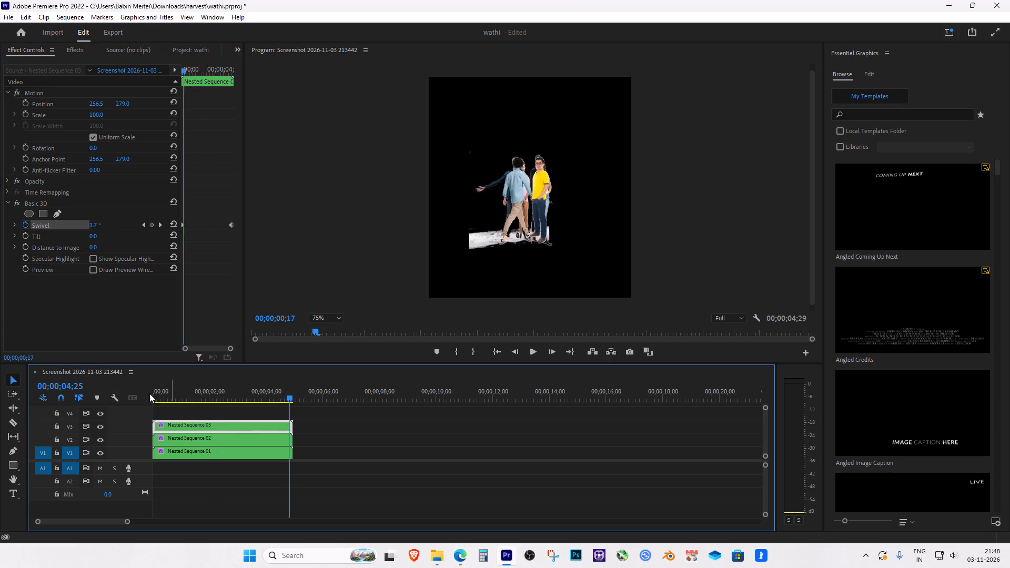
drag(149, 393, 130, 393)
key(space)
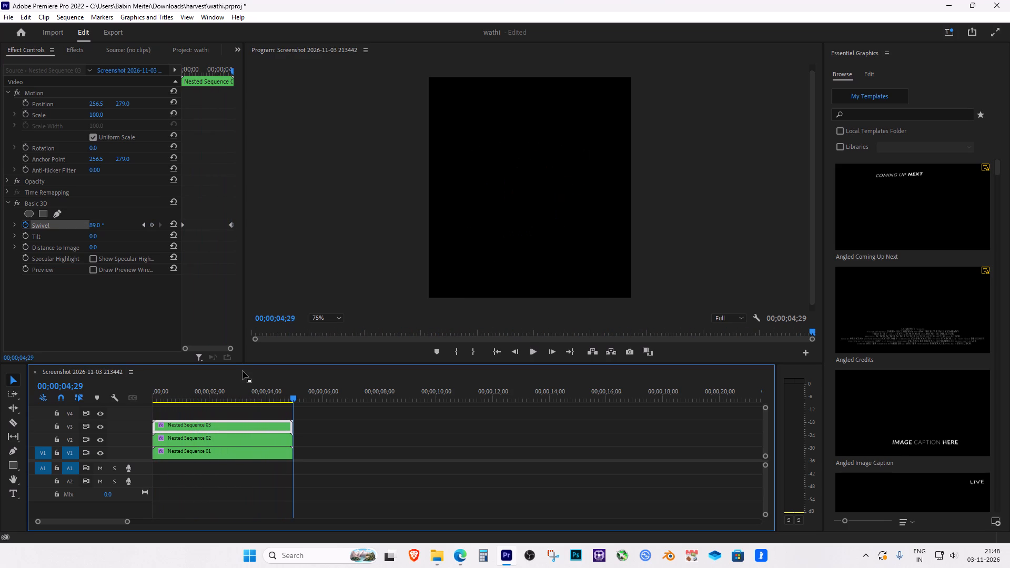
drag(251, 395, 156, 393)
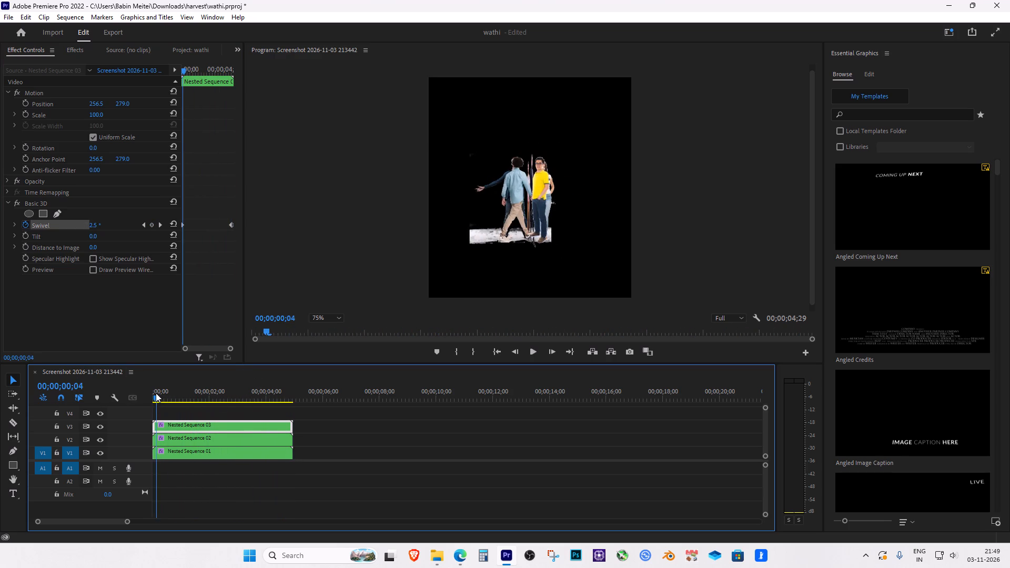
drag(156, 393, 213, 398)
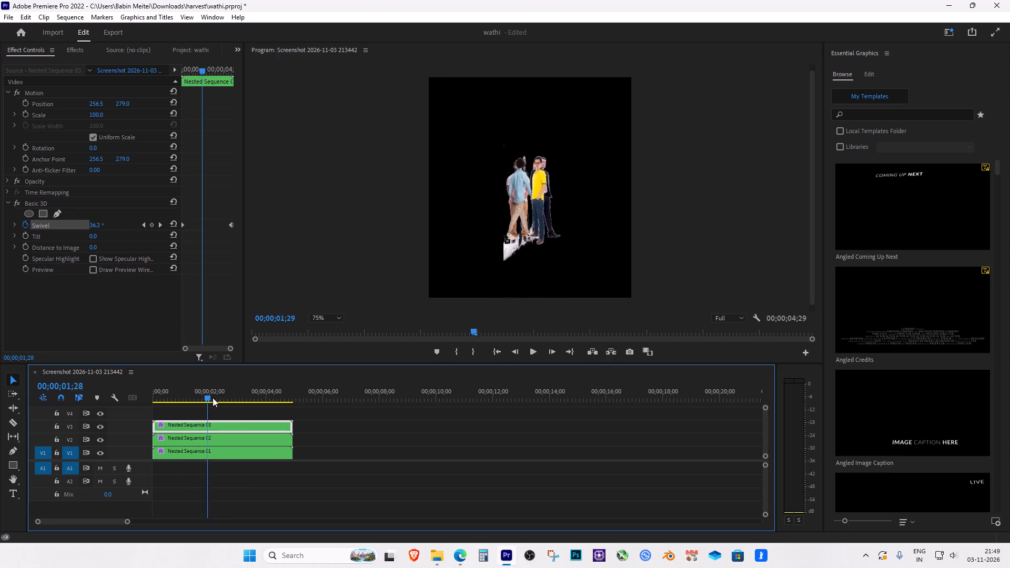
drag(213, 398, 266, 395)
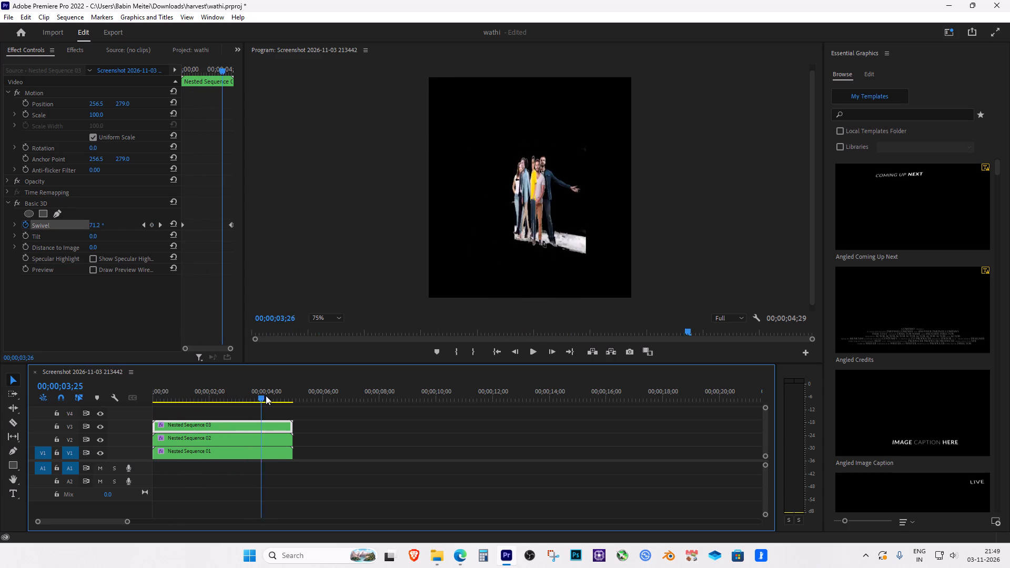
drag(266, 395, 170, 391)
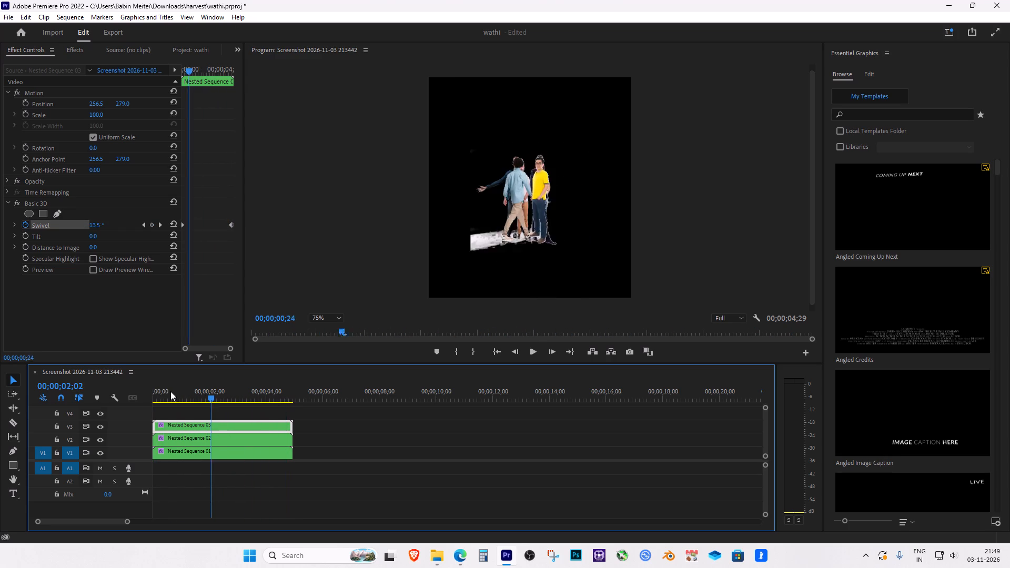
drag(170, 391, 137, 397)
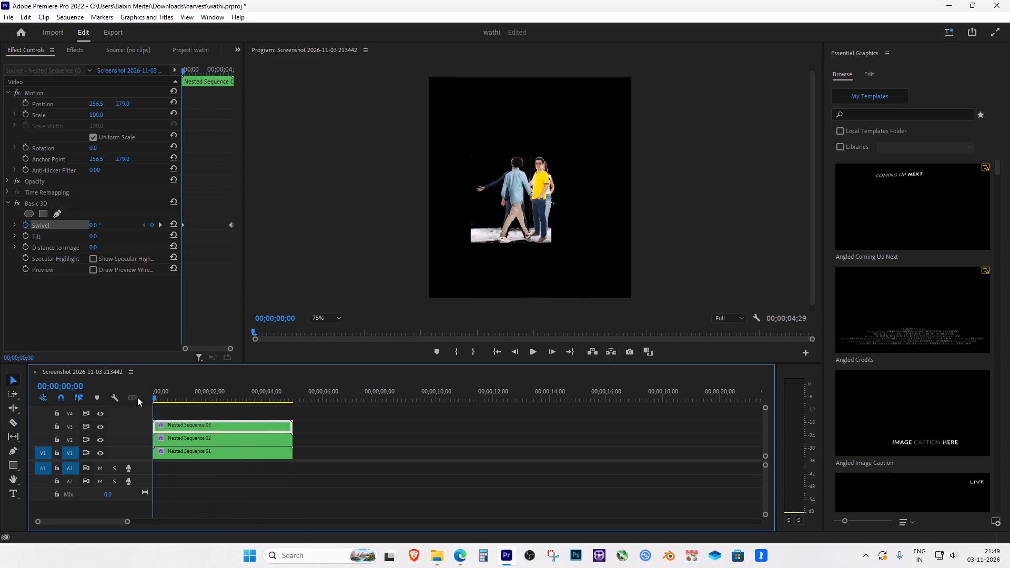
drag(137, 397, 127, 398)
Toggle the V2 track's visibility and scrub through the sequence to examine the V2 nested sequence's rotation.
click(177, 439)
click(100, 440)
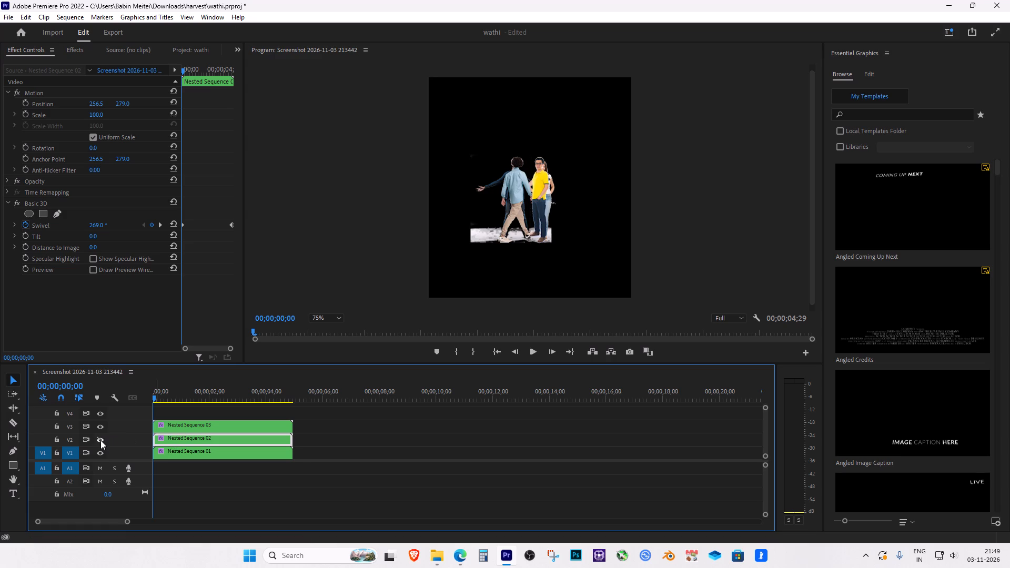
click(100, 440)
drag(153, 400, 171, 399)
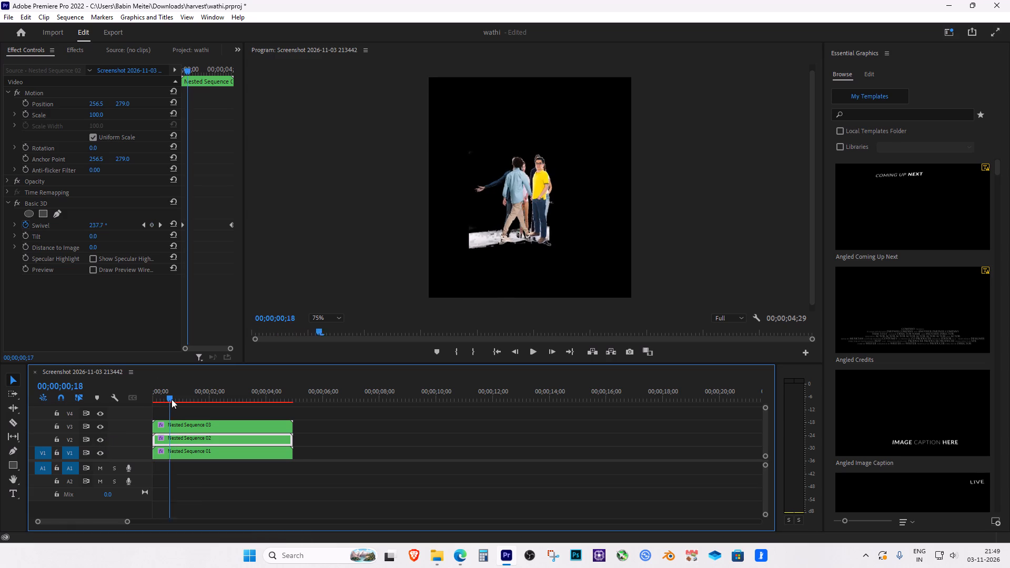
drag(171, 399, 245, 404)
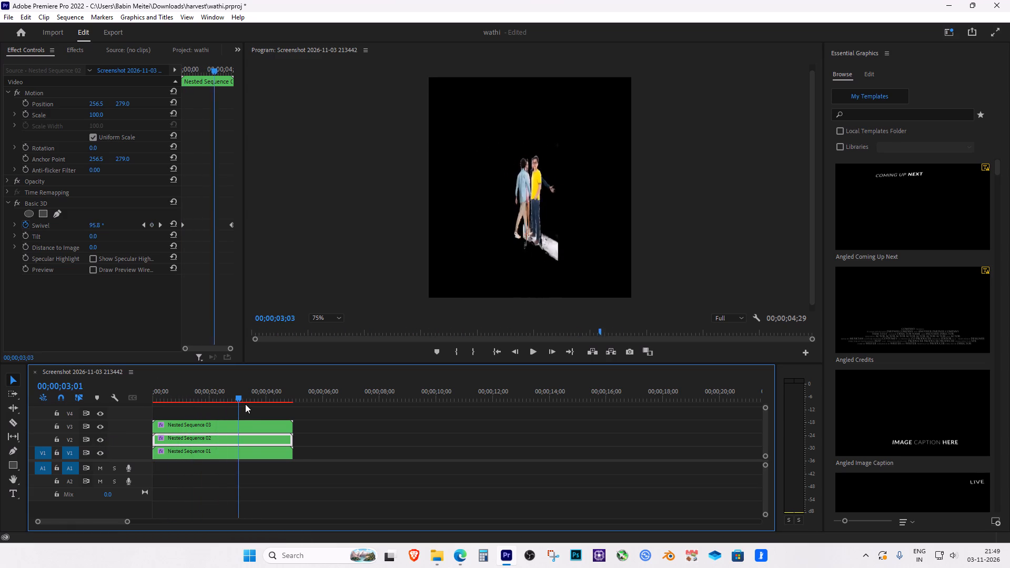
drag(245, 404, 100, 401)
Toggle the V3 track's visibility and scrub back and forth to examine how the V3 nested sequence rotates against the others.
click(196, 425)
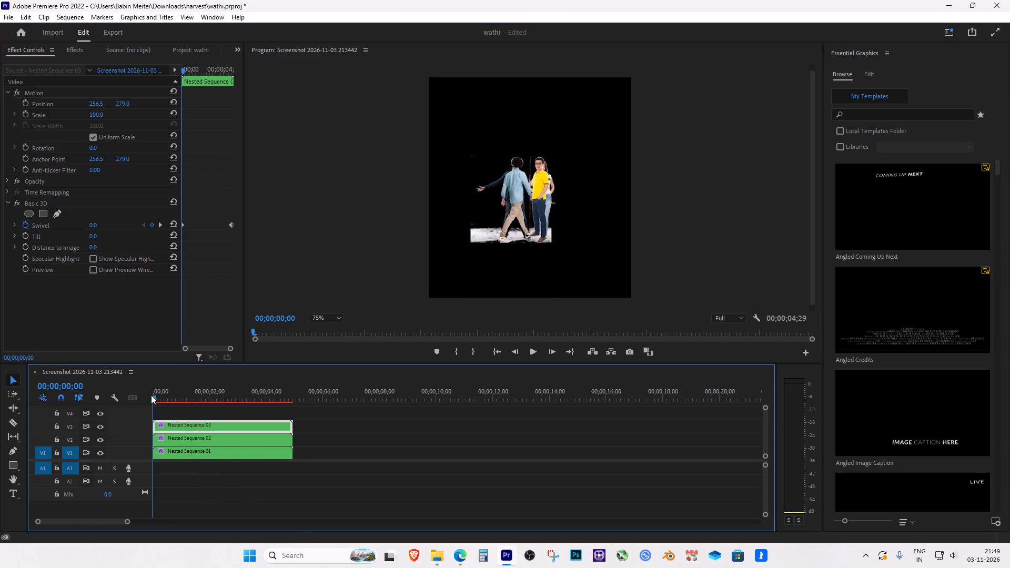
drag(153, 399, 148, 403)
click(99, 427)
click(101, 426)
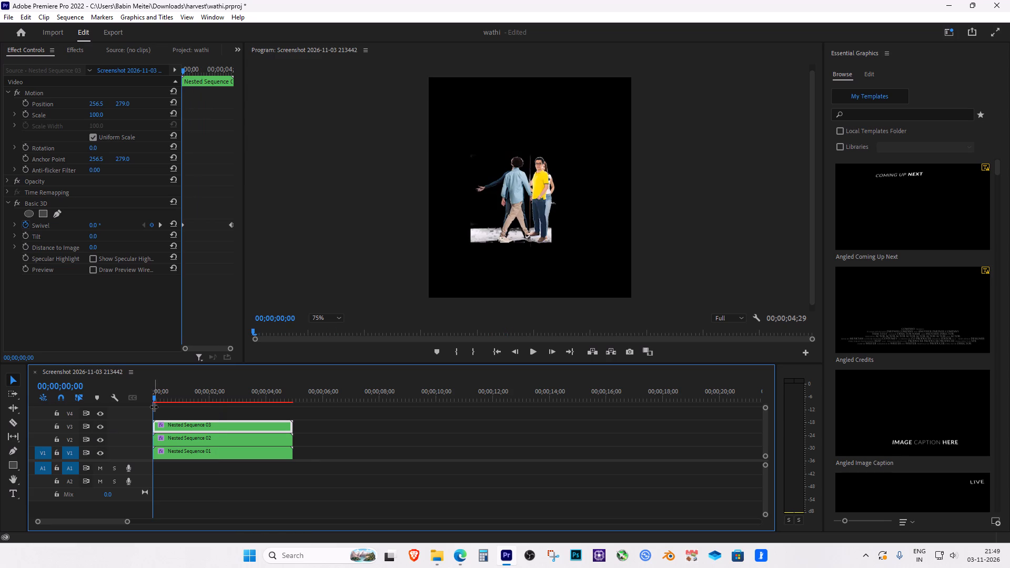
click(154, 402)
drag(153, 399, 180, 410)
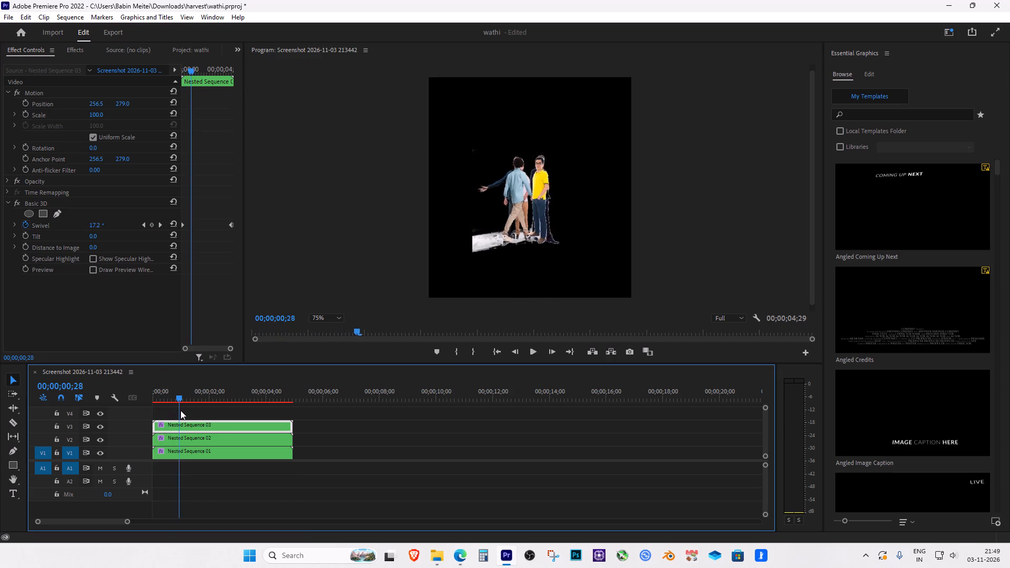
drag(180, 410, 256, 421)
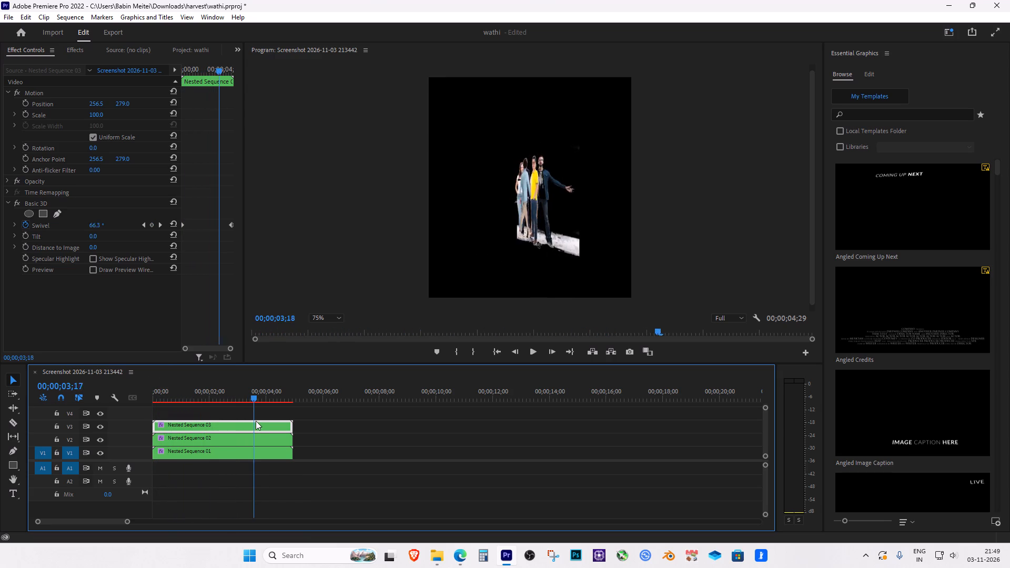
drag(256, 421, 154, 415)
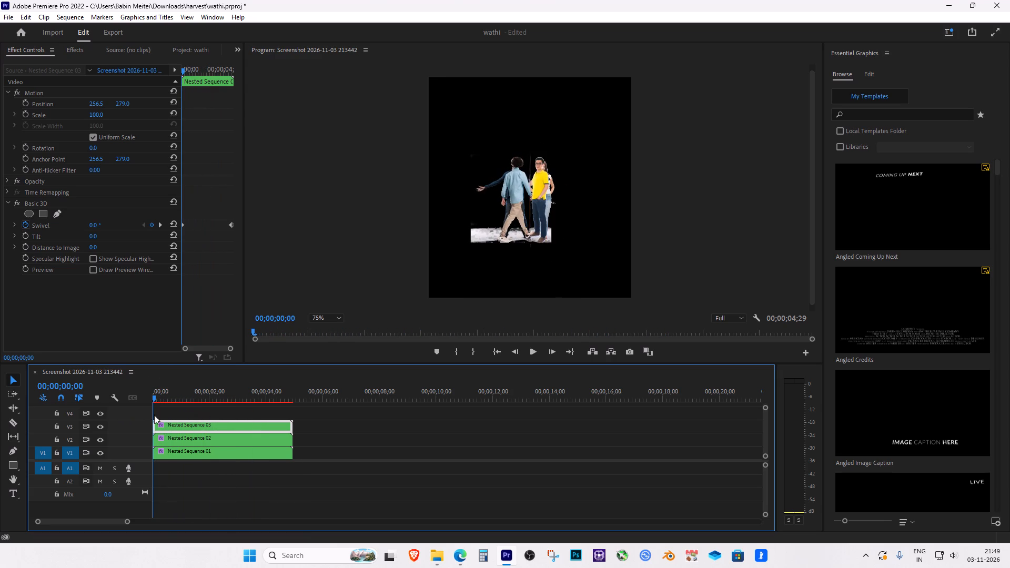
drag(154, 415, 293, 418)
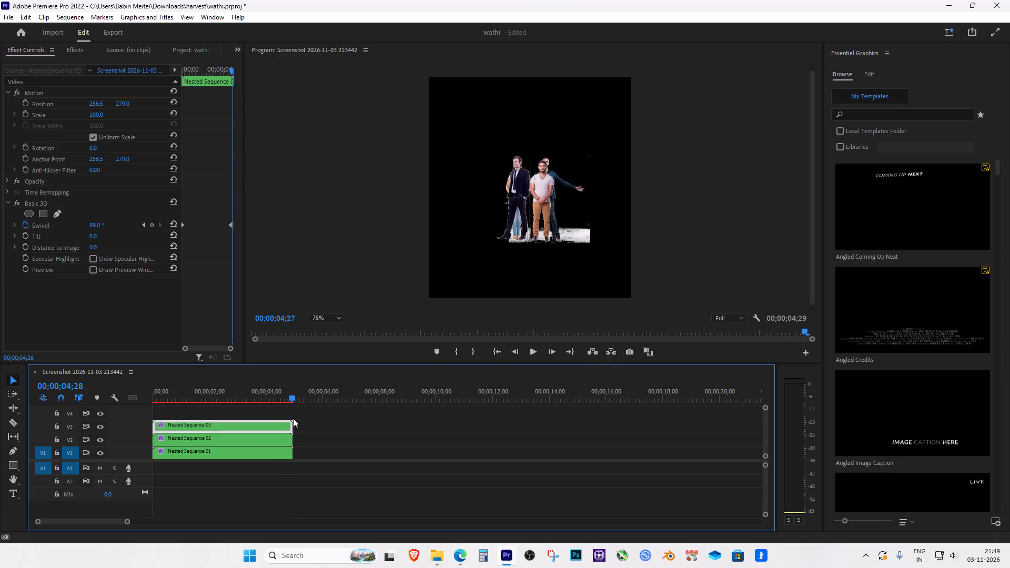
drag(293, 418, 213, 413)
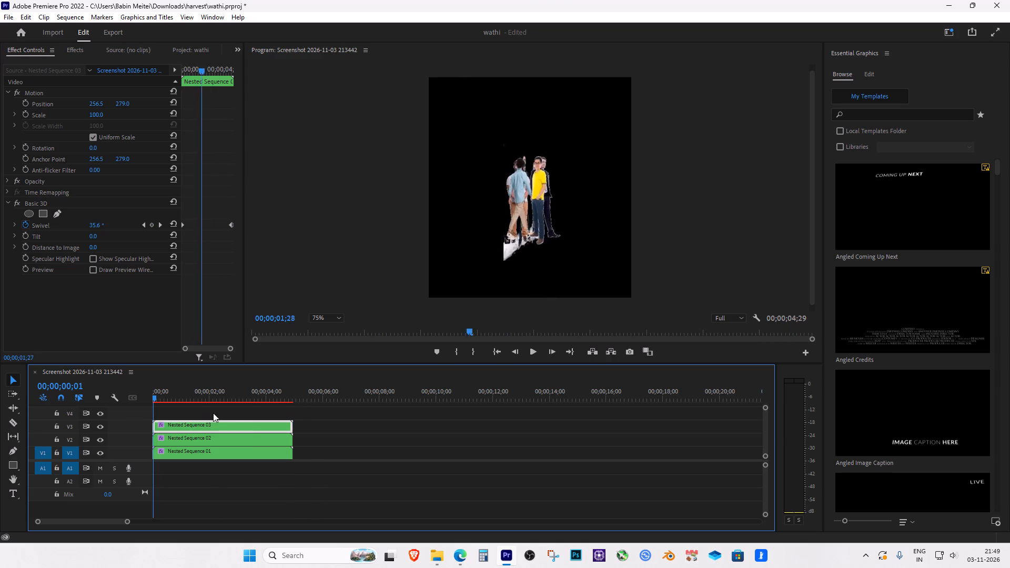
drag(213, 413, 164, 413)
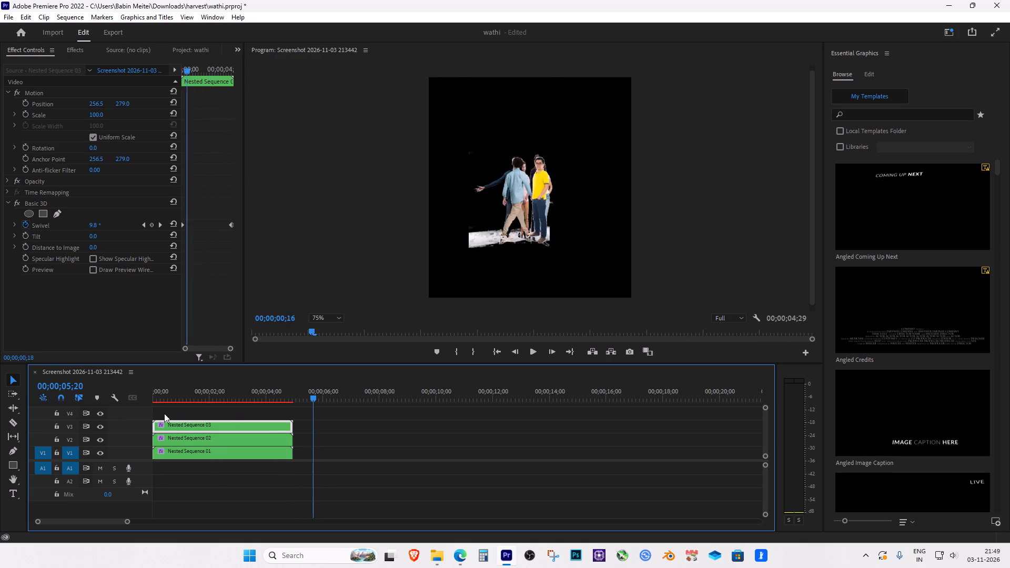
drag(164, 413, 292, 416)
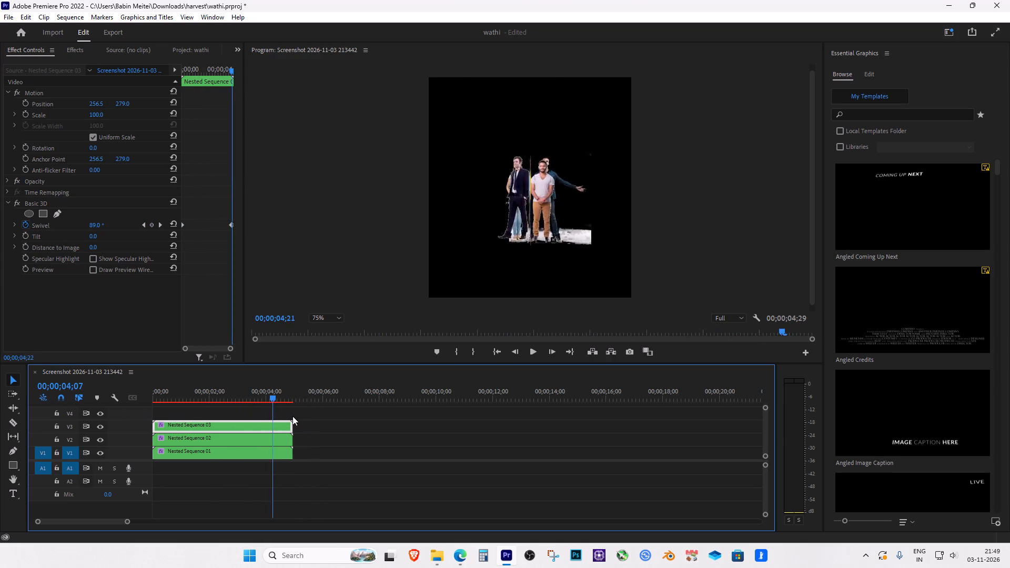
drag(292, 416, 211, 411)
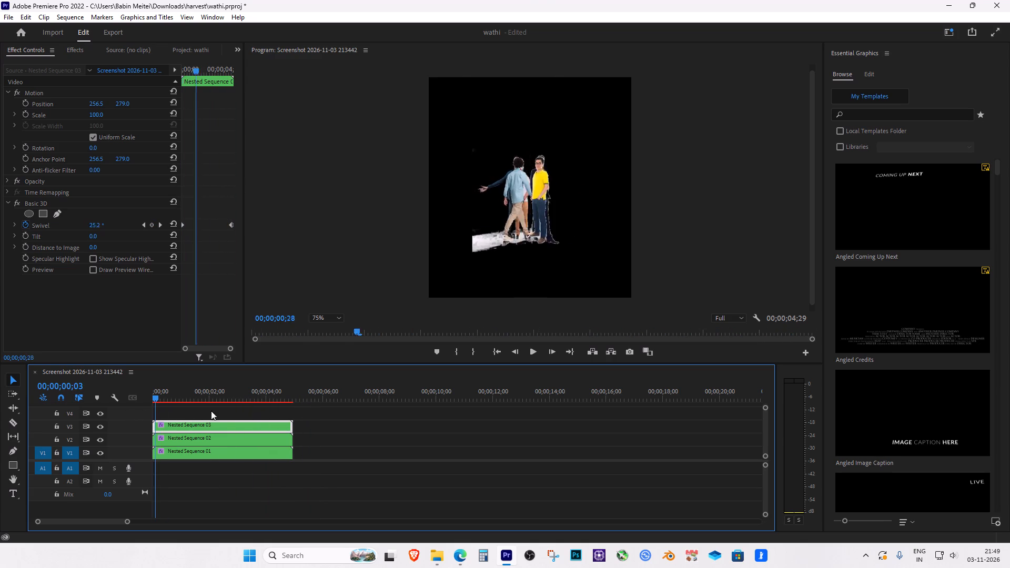
drag(211, 411, 274, 408)
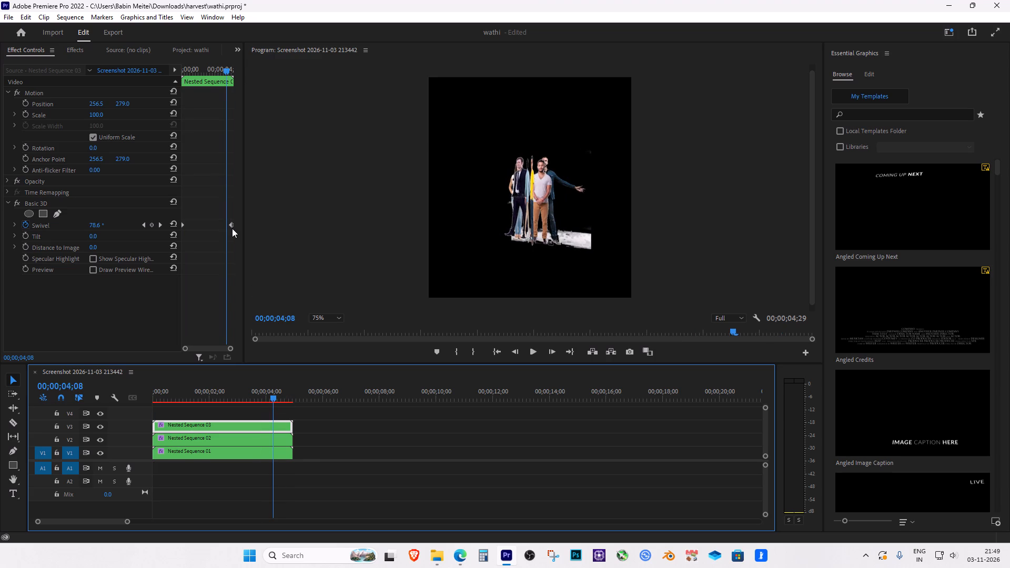
Clear the ending Swivel keyframe of the V3 nested sequence.
click(231, 225)
right_click(231, 225)
click(267, 278)
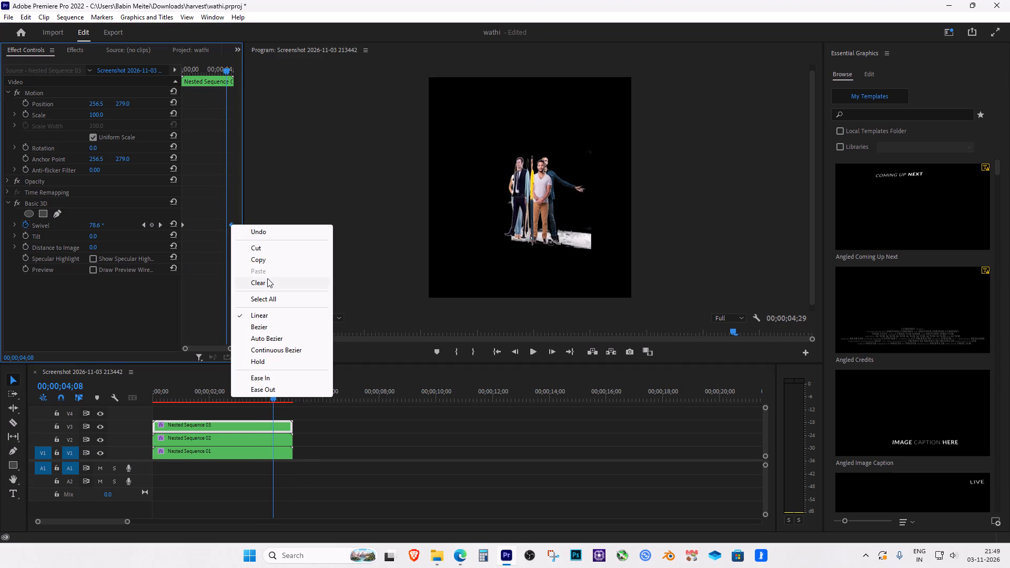
Keyframe the V3 nested sequence's Swivel at 183 at 00;00;04;23.
drag(277, 397, 162, 398)
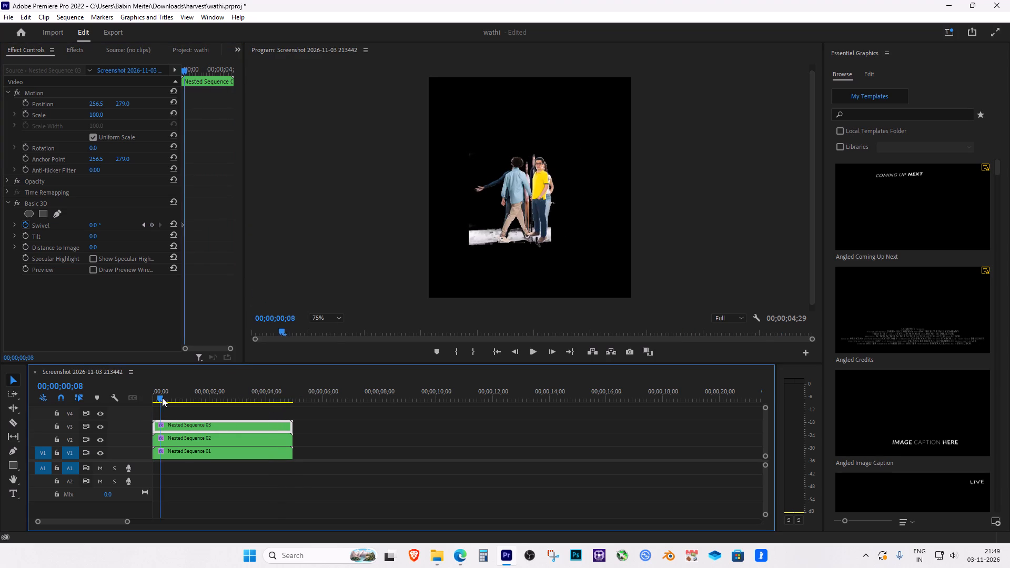
drag(162, 398, 307, 401)
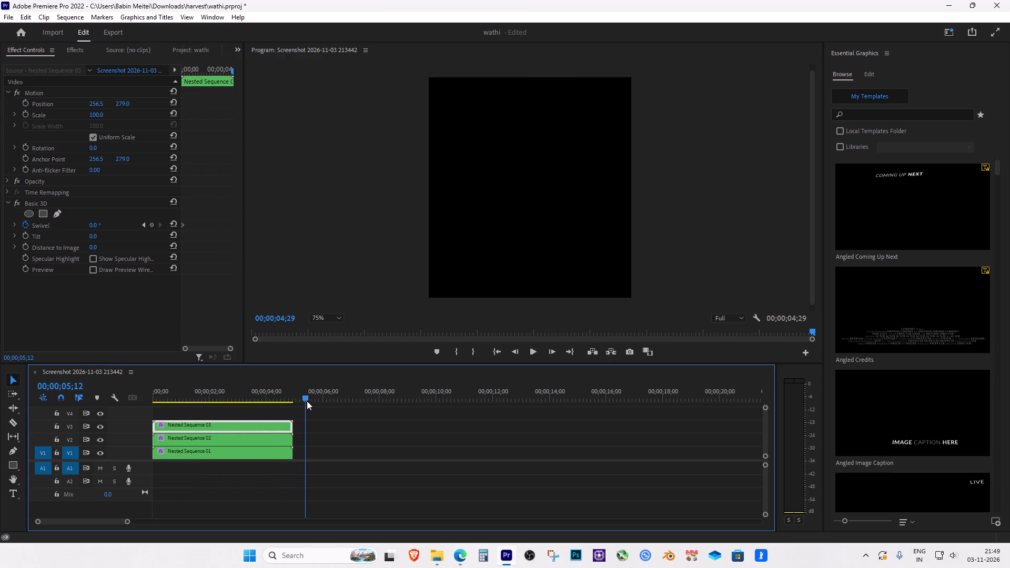
drag(307, 401, 288, 401)
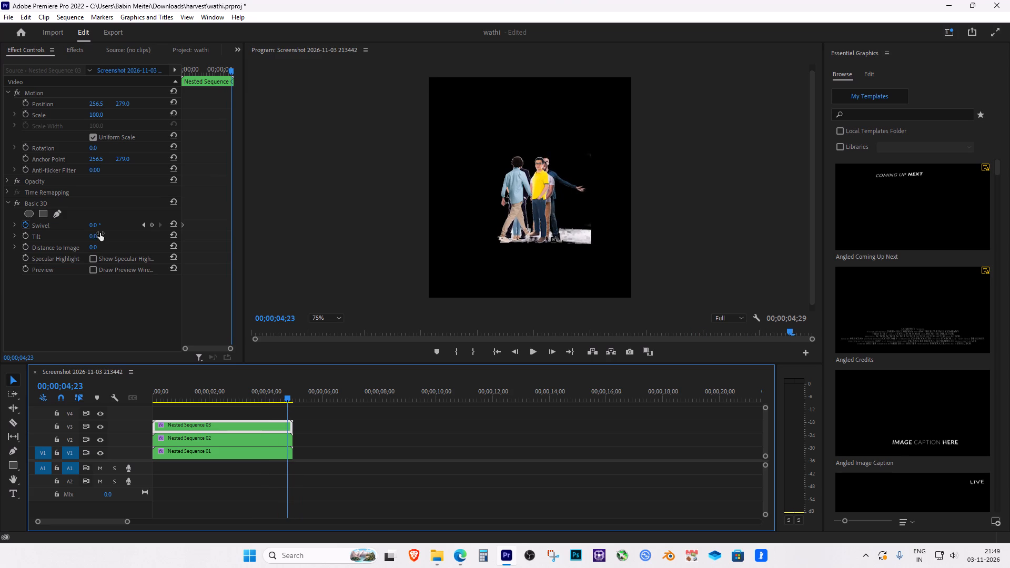
drag(95, 225, 181, 227)
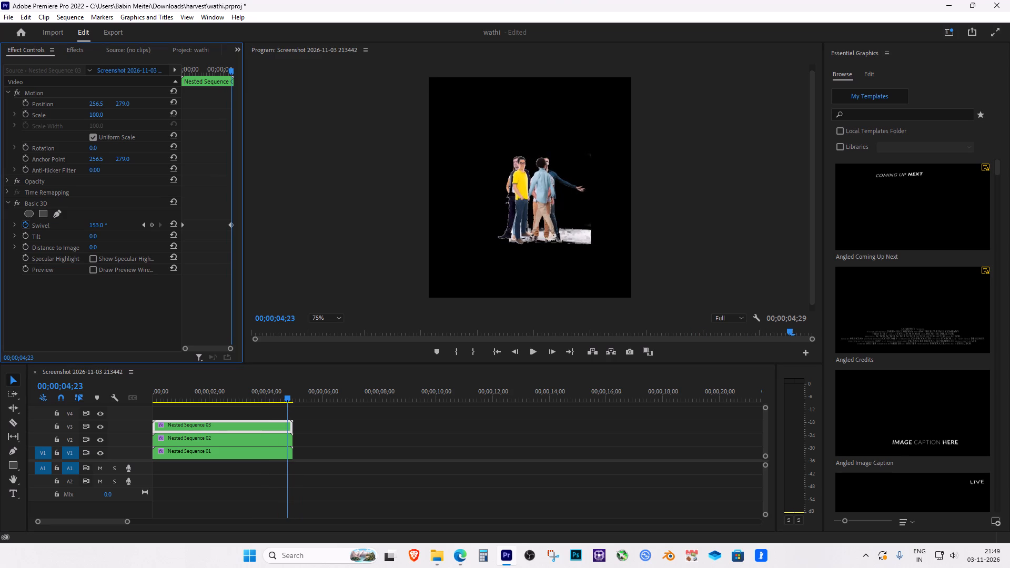
drag(181, 227, 202, 232)
Play the whole sequence from the start and scrub back to examine the combined rotation with the new V3 Swivel.
drag(281, 392, 280, 392)
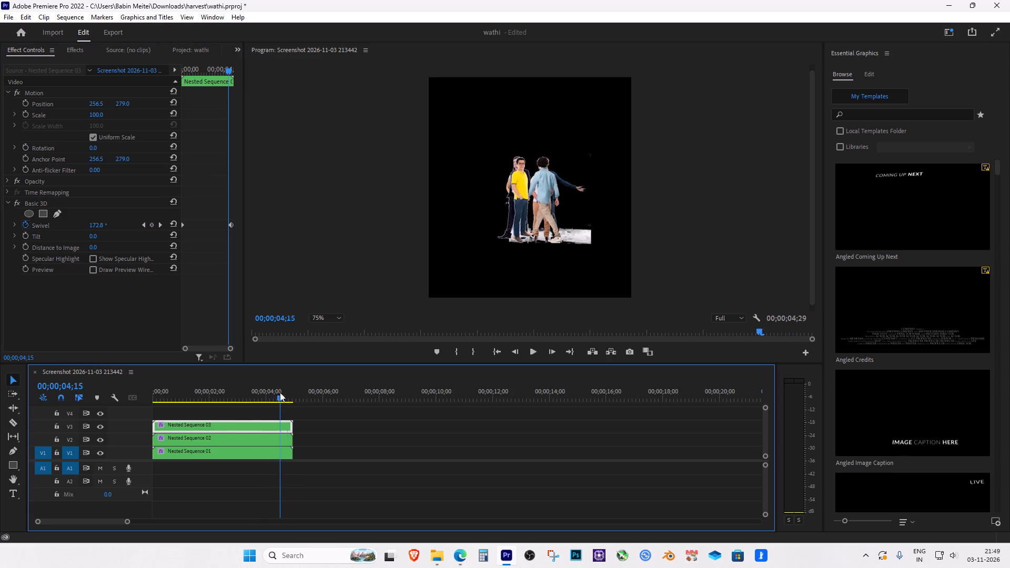
drag(280, 392, 281, 389)
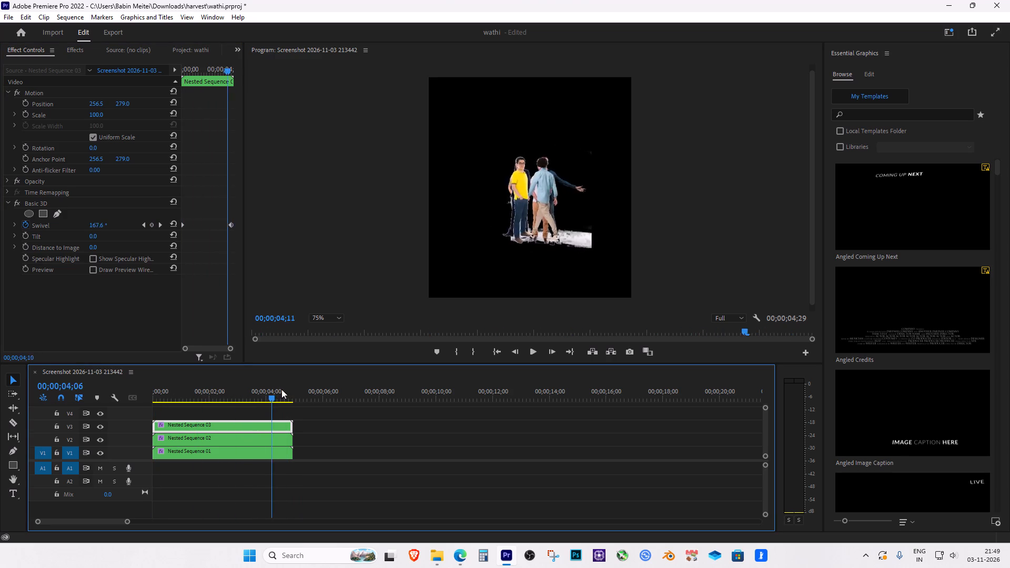
drag(281, 389, 98, 384)
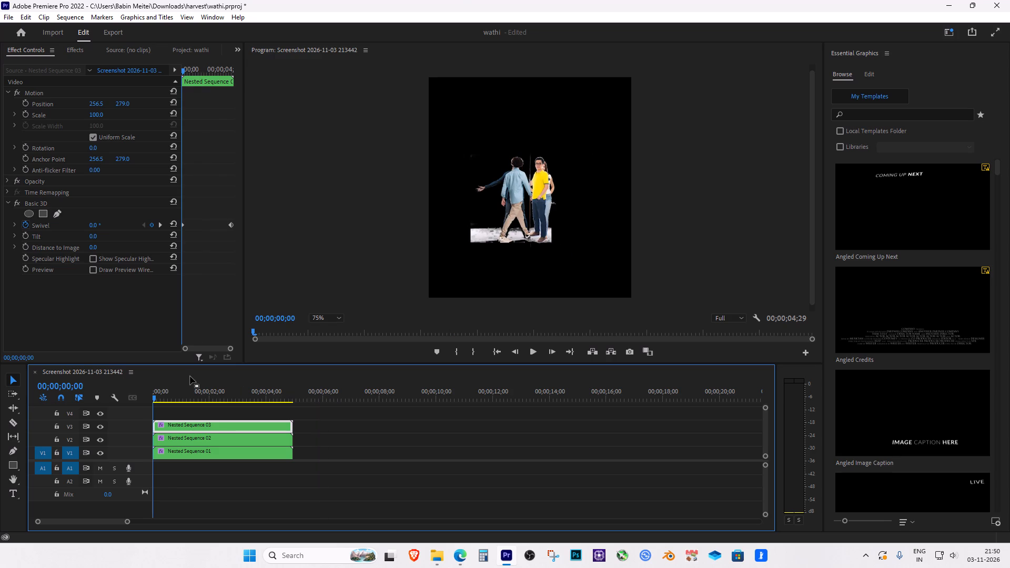
key(space)
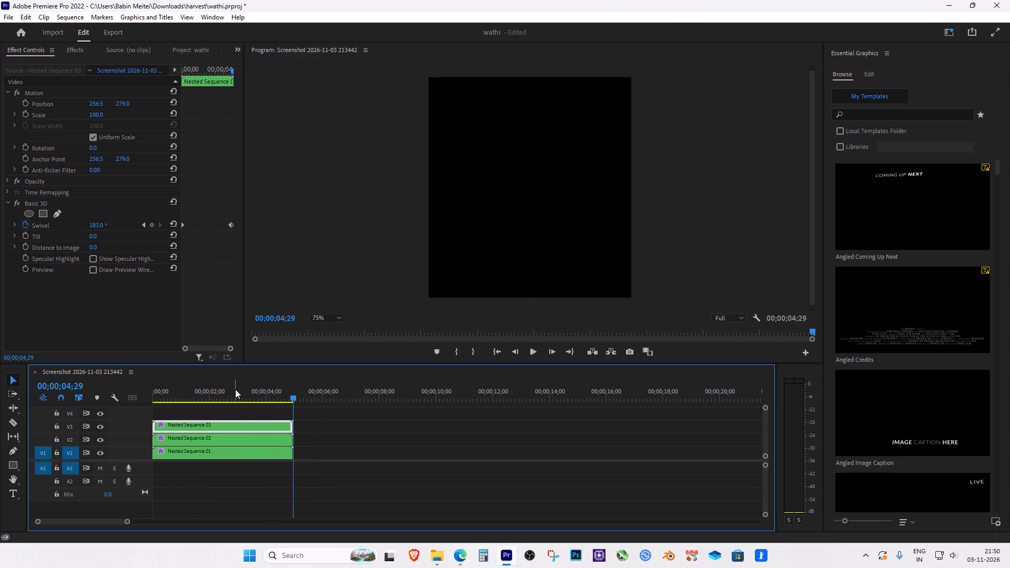
drag(289, 394, 256, 401)
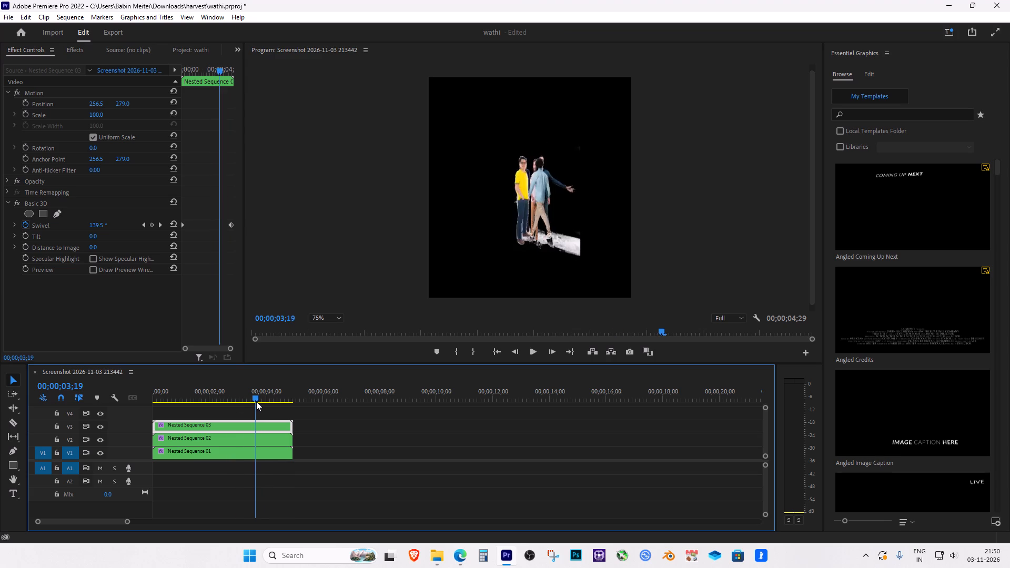
drag(256, 401, 229, 401)
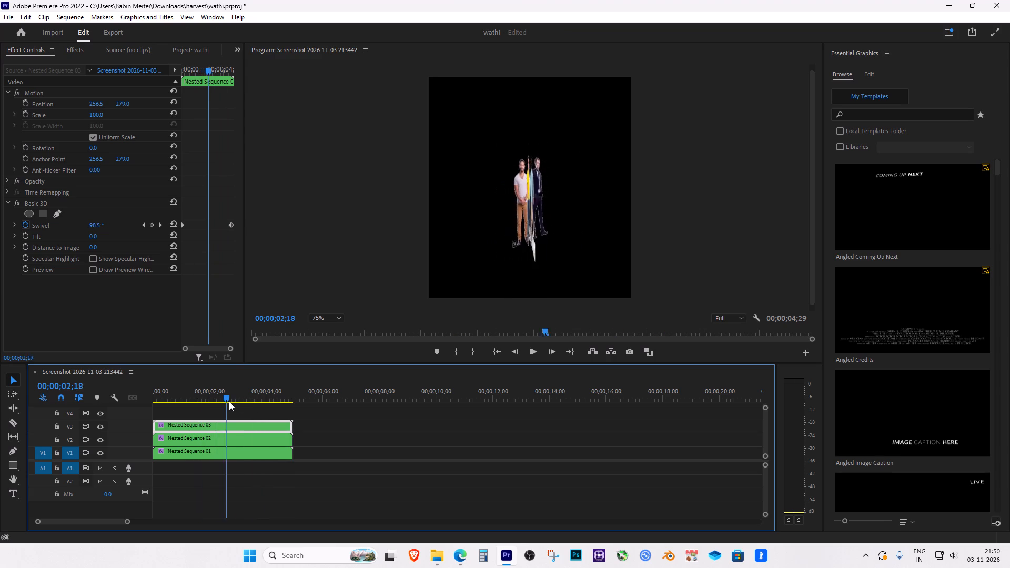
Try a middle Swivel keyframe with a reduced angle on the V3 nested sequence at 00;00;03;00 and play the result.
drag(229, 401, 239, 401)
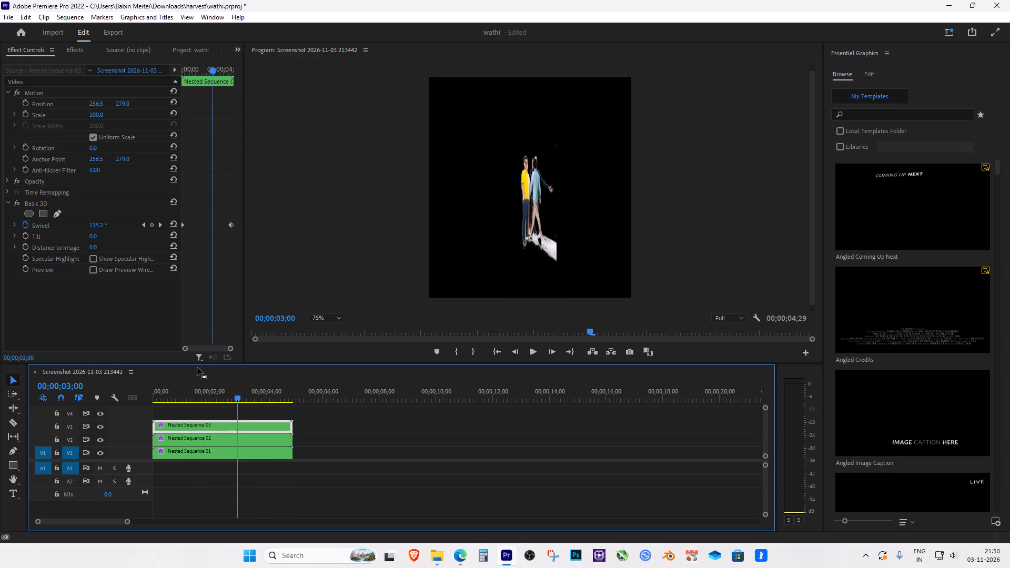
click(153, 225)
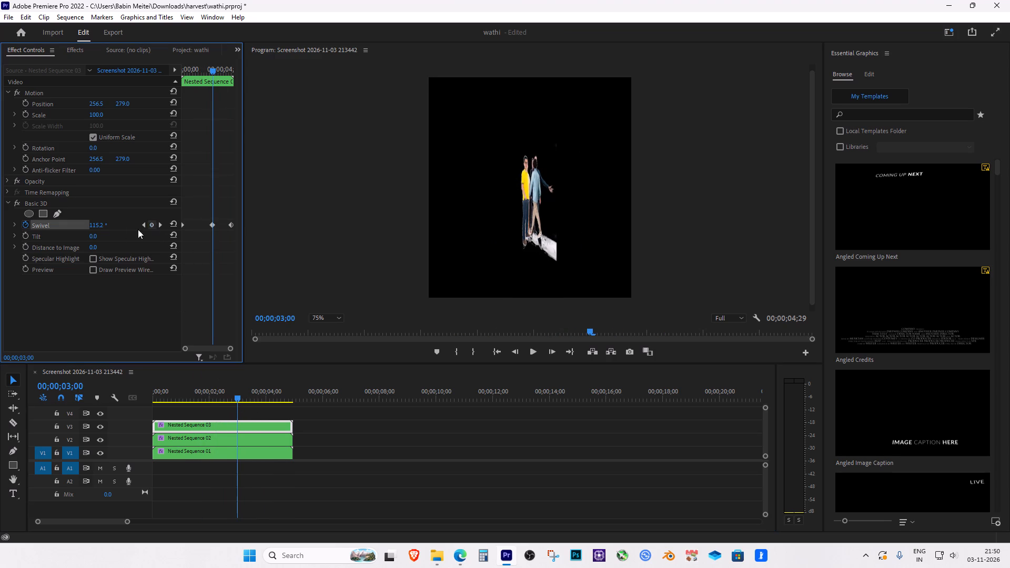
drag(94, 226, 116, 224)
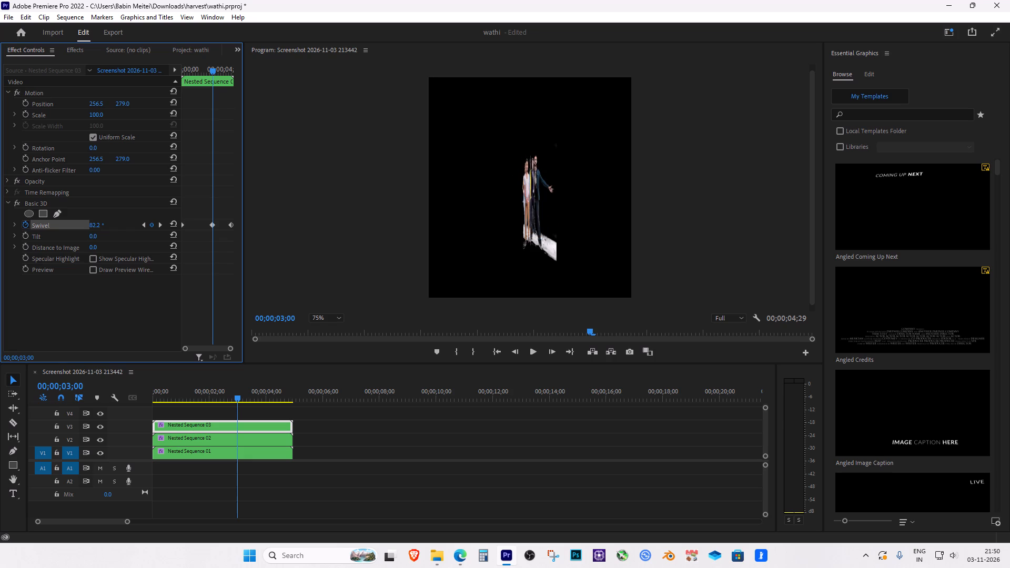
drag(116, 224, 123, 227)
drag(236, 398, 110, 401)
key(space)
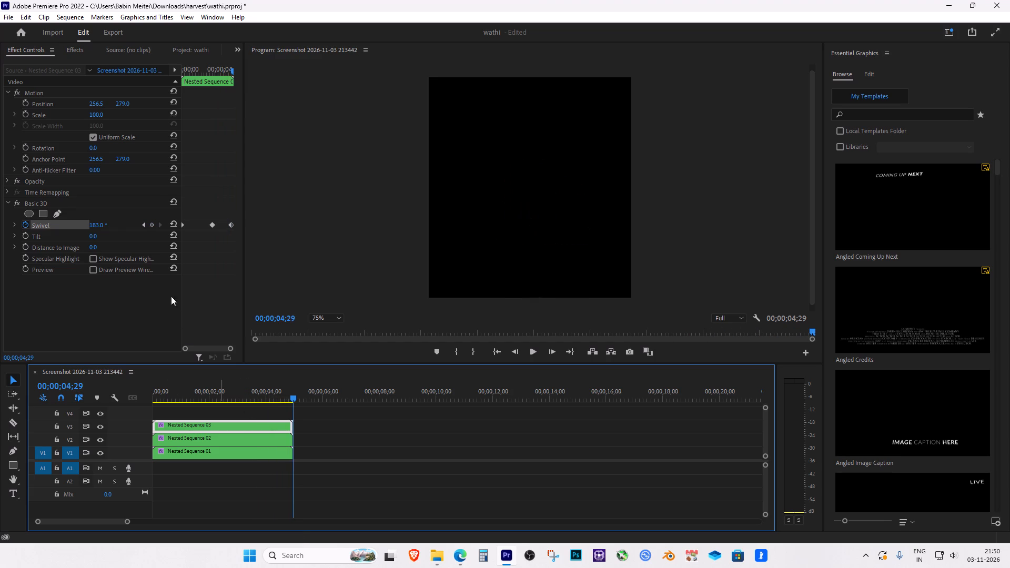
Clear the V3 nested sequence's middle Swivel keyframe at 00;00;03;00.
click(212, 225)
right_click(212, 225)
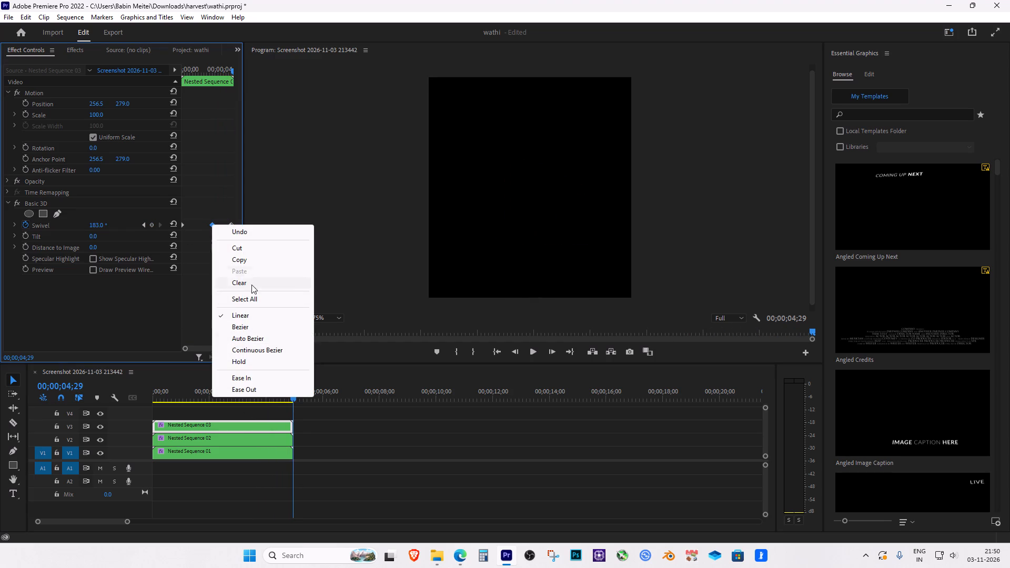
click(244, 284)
Move the V3 nested sequence's ending Swivel keyframe earlier, to just past 3 seconds, checking the rotation around 00;00;02;05.
drag(231, 226, 208, 226)
drag(292, 400, 165, 393)
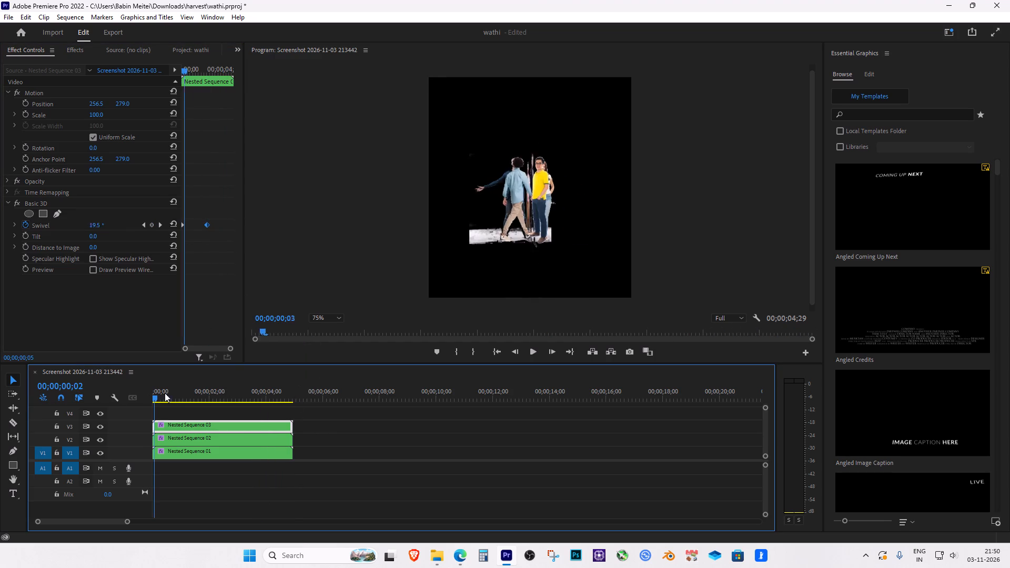
drag(165, 393, 210, 394)
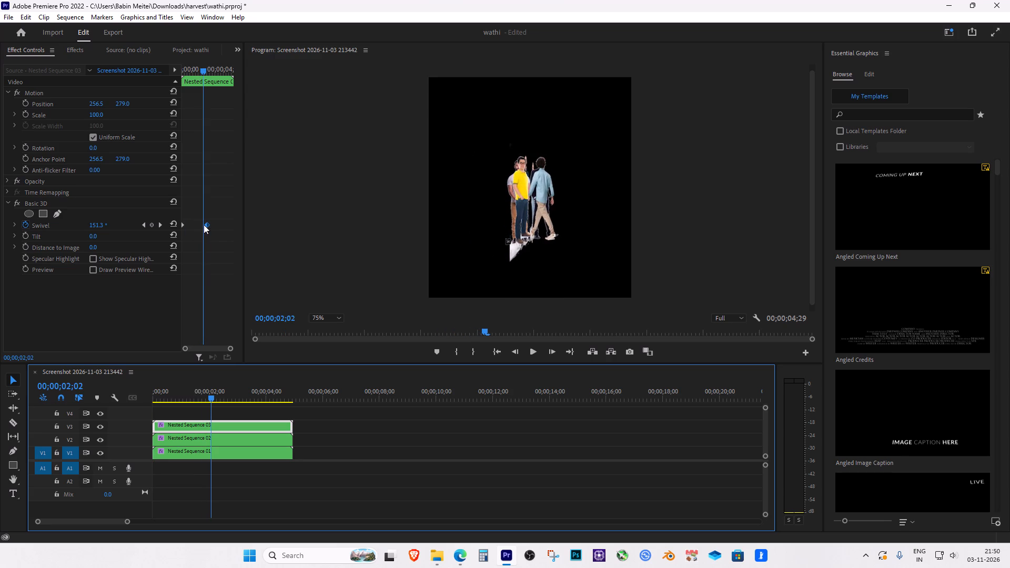
drag(206, 225, 215, 226)
drag(210, 393, 215, 393)
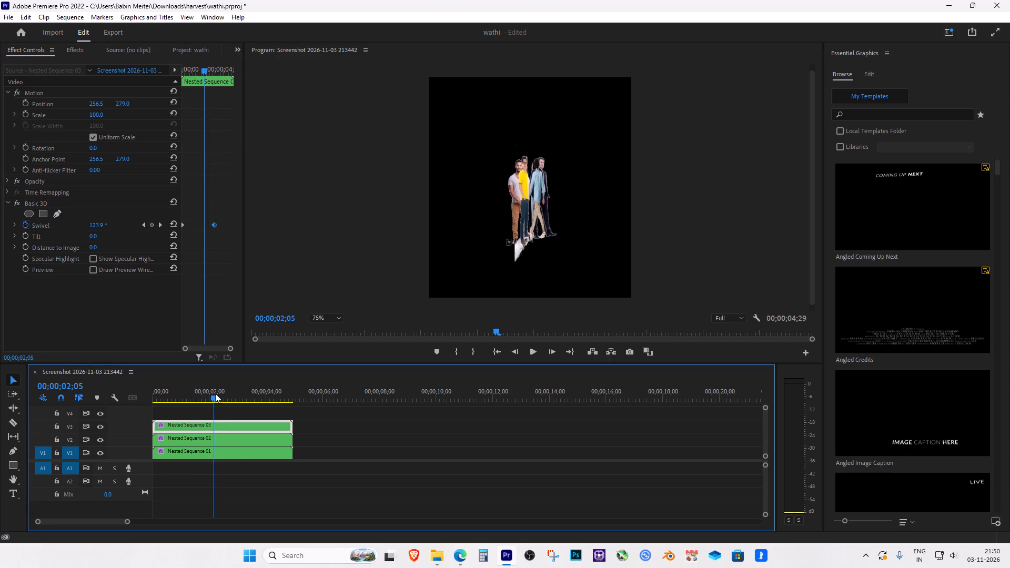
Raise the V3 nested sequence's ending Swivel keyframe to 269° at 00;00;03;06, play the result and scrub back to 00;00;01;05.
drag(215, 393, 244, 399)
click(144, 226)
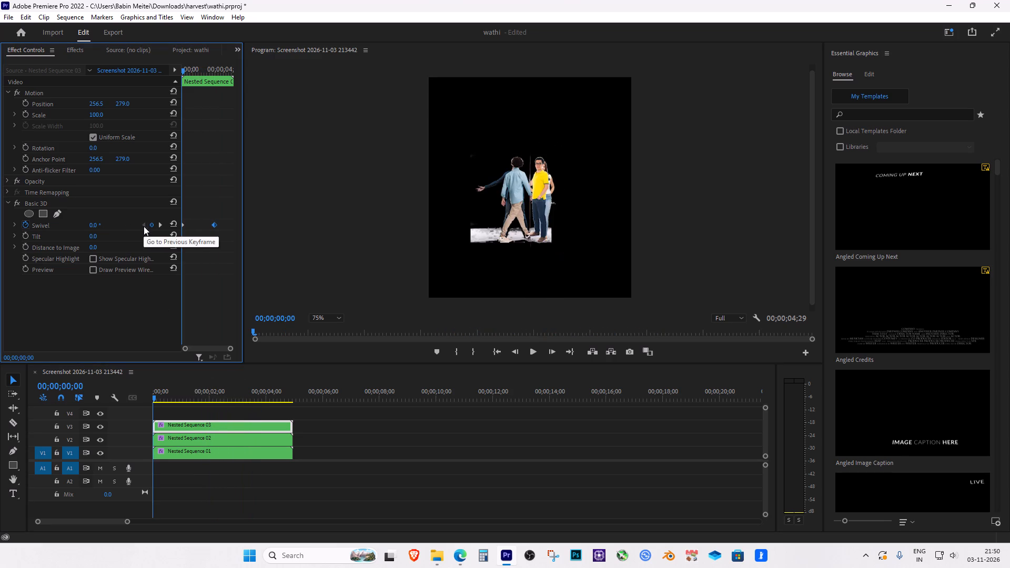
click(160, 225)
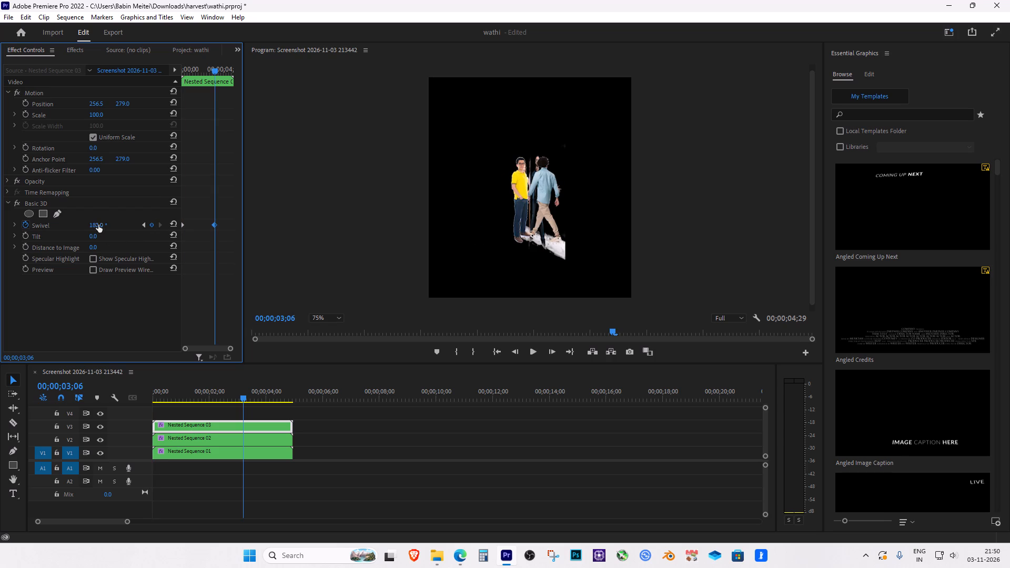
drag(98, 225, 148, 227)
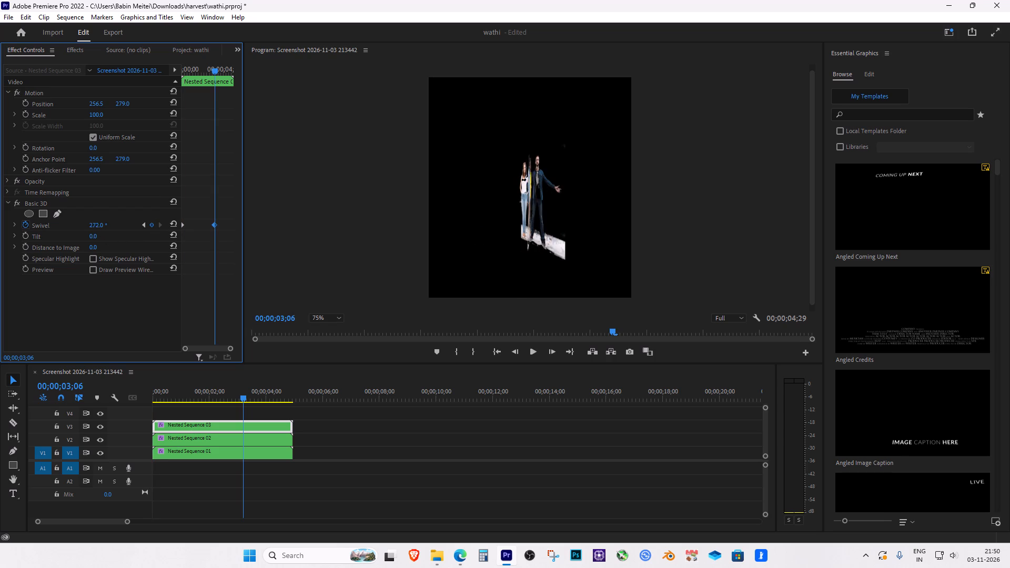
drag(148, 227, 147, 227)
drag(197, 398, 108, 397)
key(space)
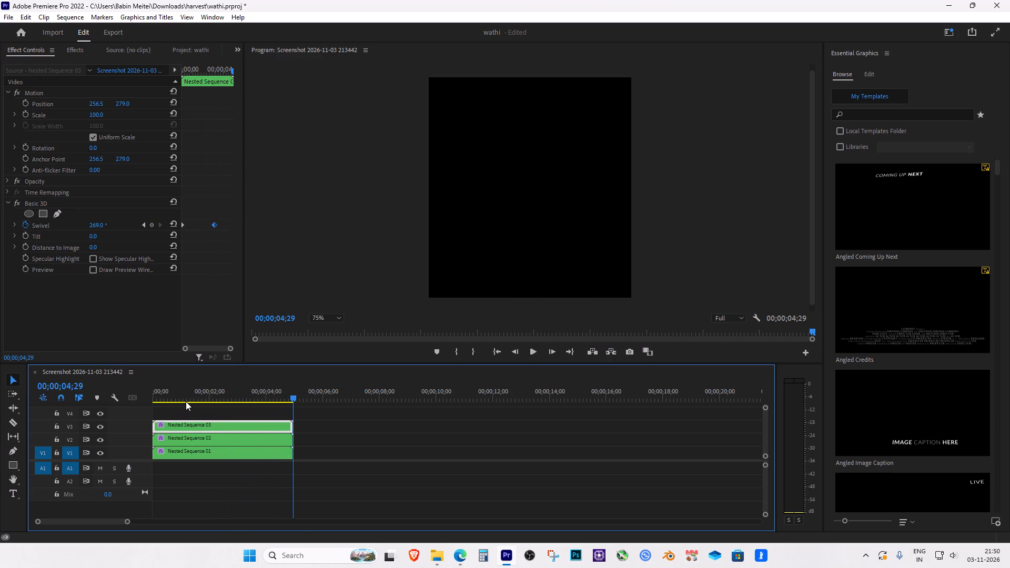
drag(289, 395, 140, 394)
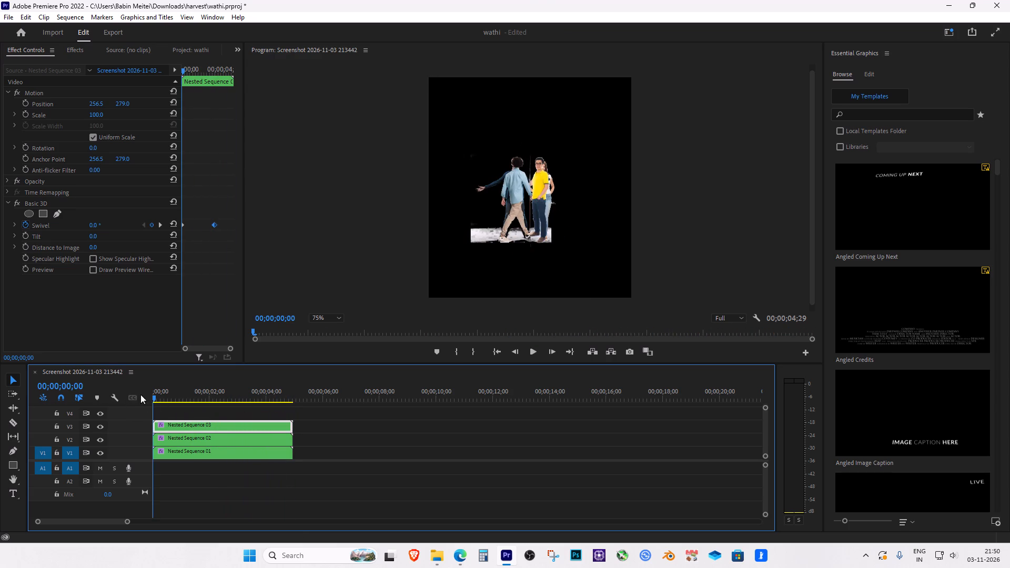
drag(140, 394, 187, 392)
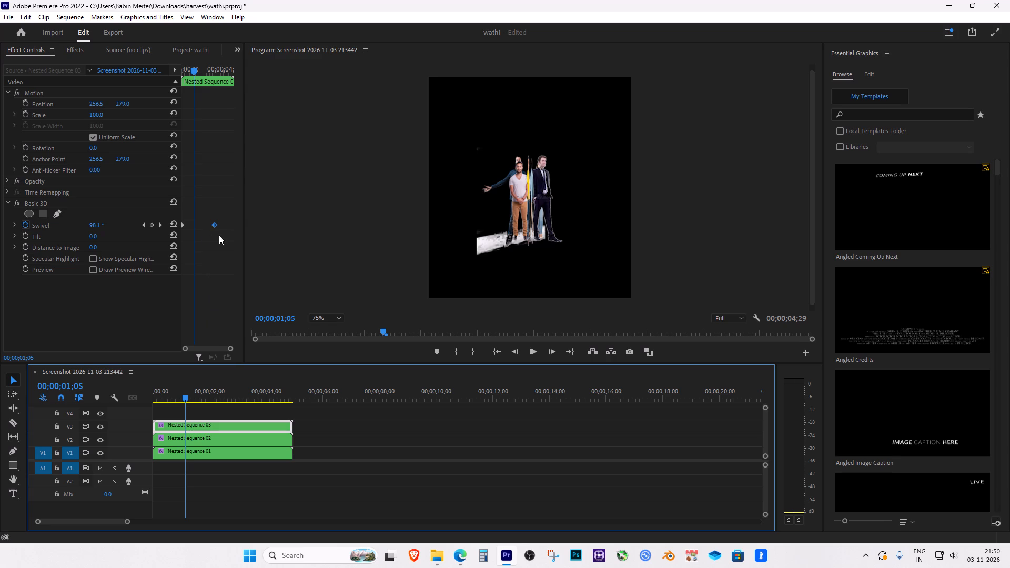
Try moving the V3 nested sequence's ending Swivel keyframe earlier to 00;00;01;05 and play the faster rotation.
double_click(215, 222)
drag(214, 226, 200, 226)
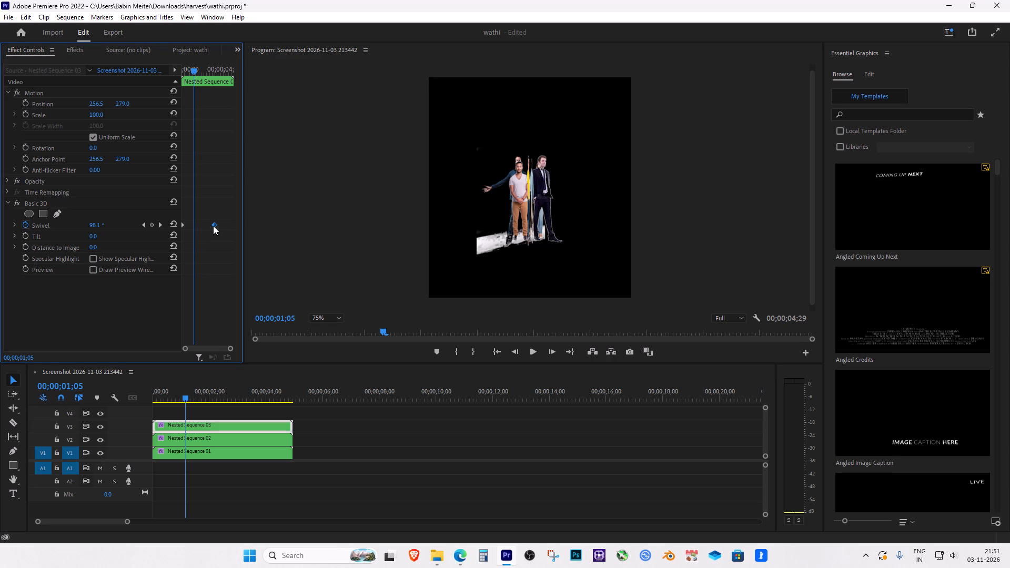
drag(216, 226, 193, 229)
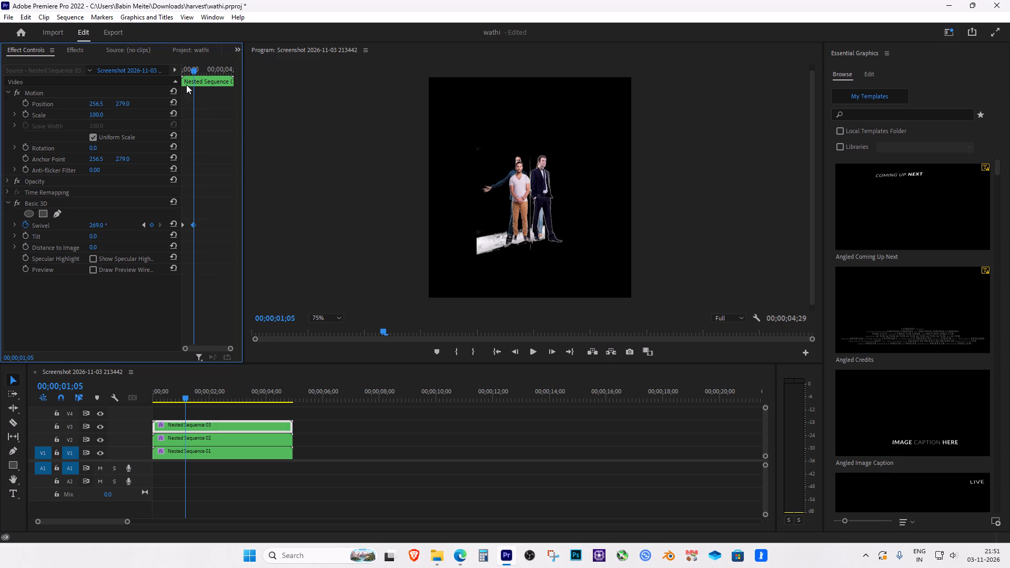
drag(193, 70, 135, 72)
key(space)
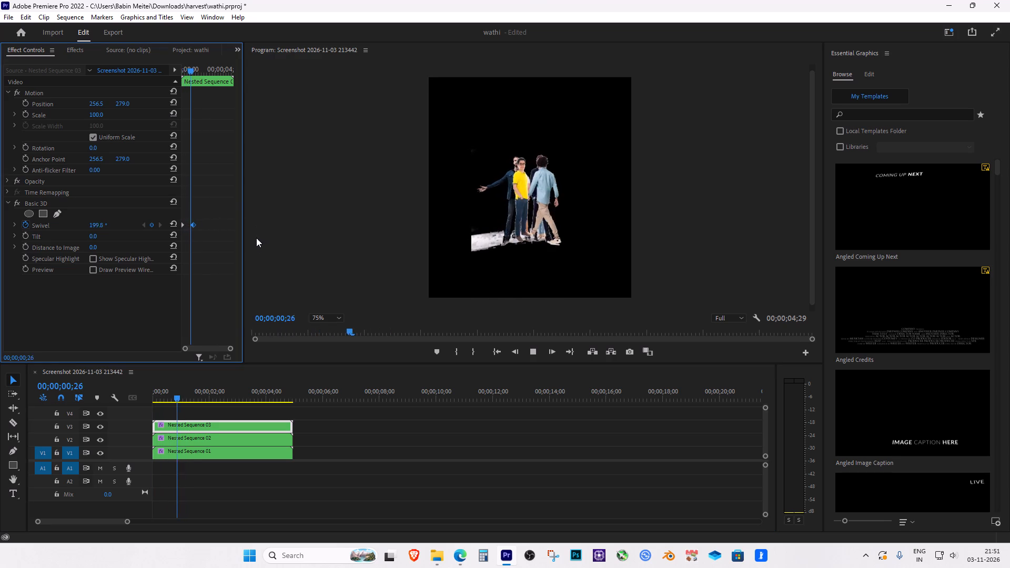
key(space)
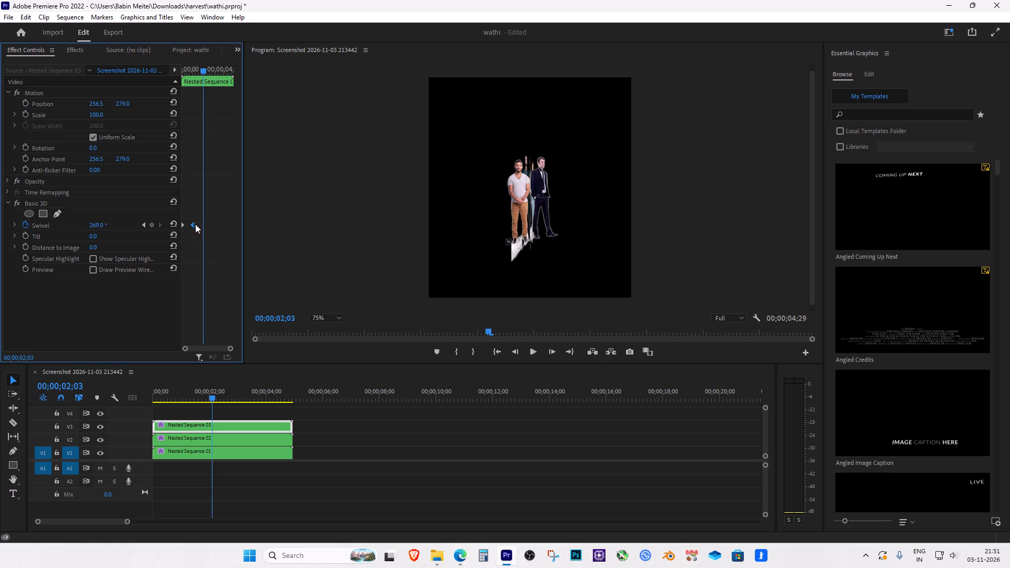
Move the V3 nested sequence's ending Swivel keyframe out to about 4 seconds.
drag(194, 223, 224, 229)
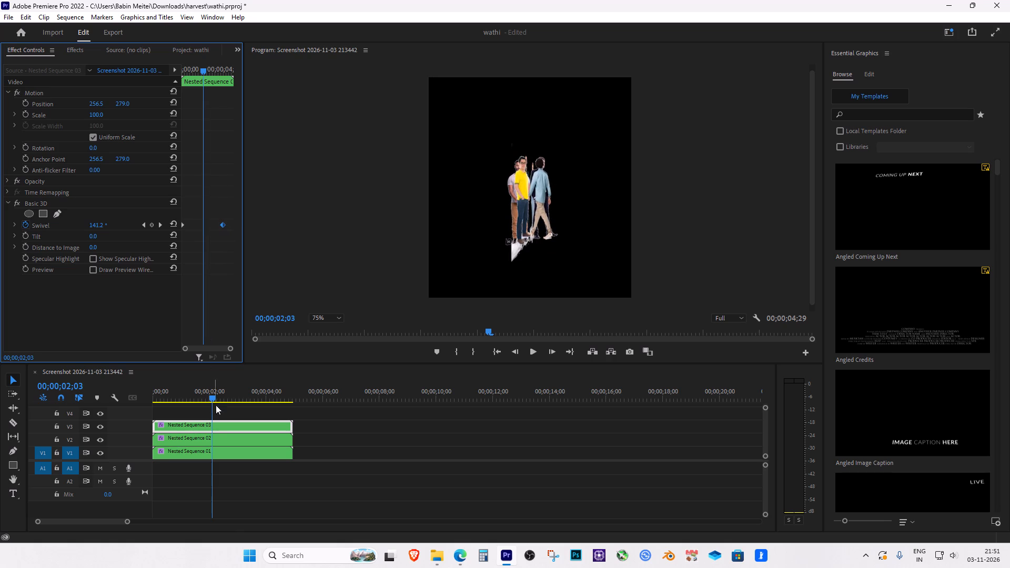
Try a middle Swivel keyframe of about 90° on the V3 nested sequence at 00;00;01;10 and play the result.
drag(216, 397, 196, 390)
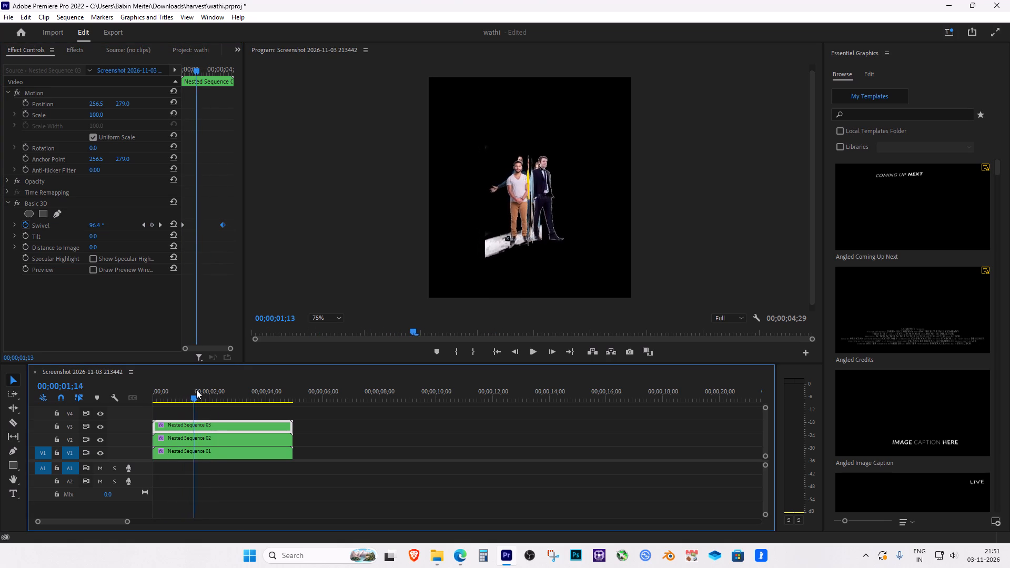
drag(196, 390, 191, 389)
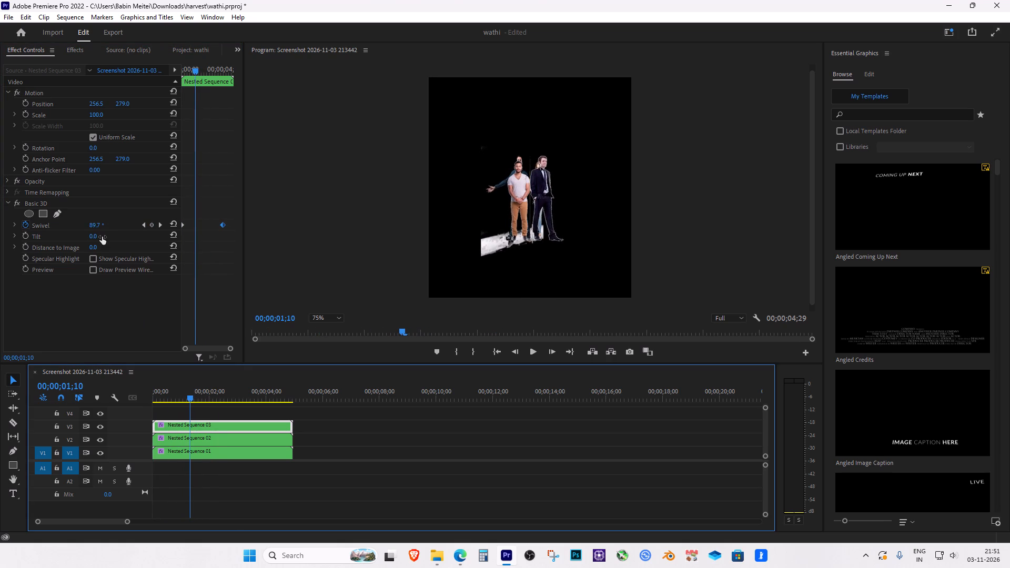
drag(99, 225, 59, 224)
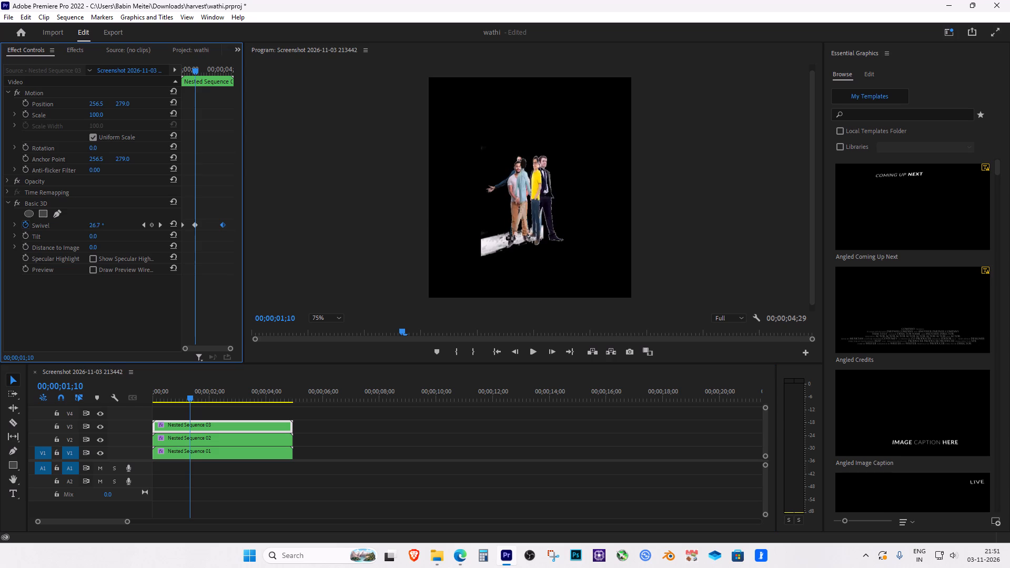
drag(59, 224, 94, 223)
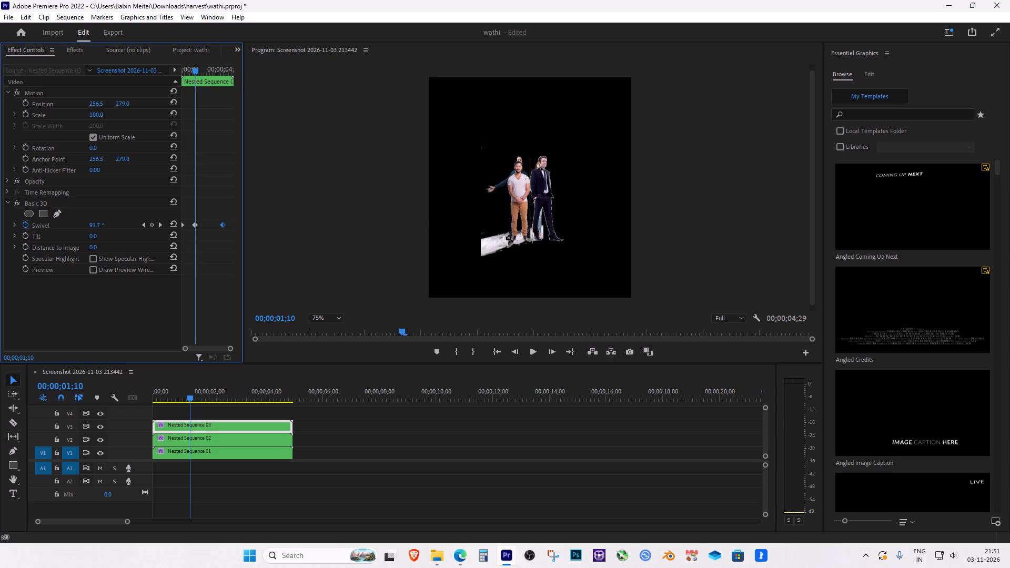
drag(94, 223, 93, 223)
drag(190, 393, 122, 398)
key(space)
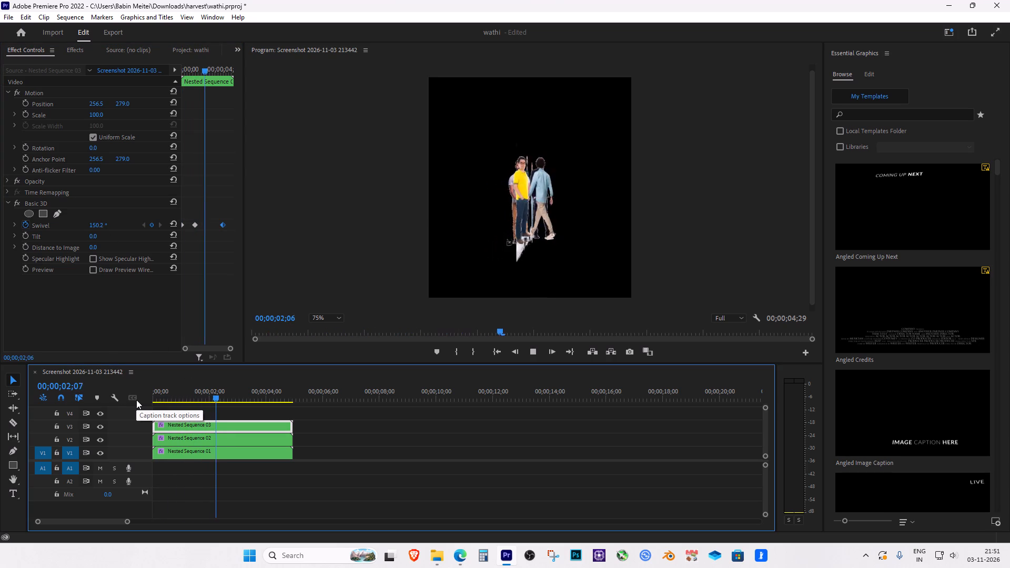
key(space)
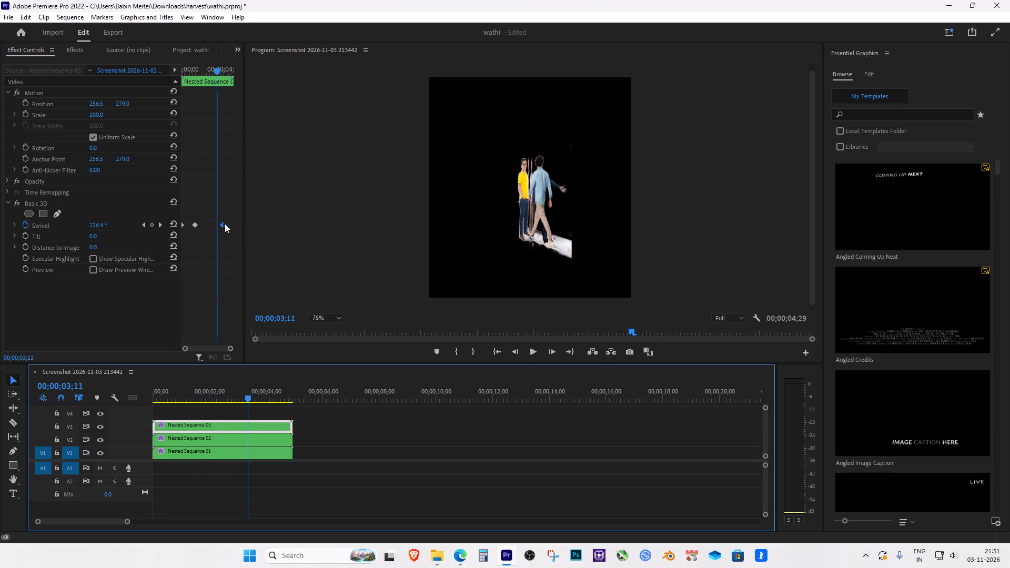
Clear the middle and ending Swivel keyframes of the V3 nested sequence, keeping only its starting keyframe.
click(195, 225)
right_click(195, 225)
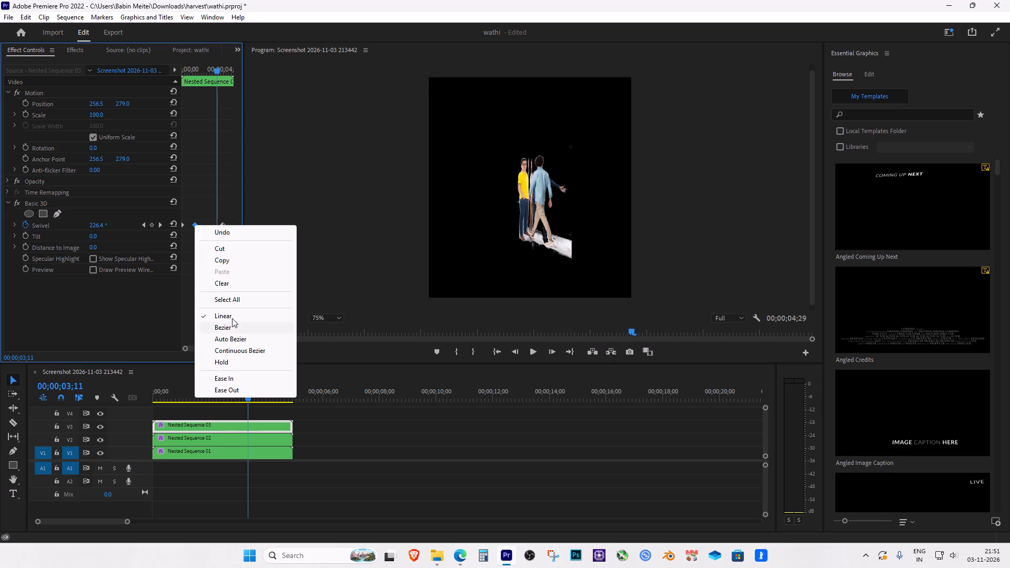
click(237, 285)
click(224, 226)
right_click(224, 226)
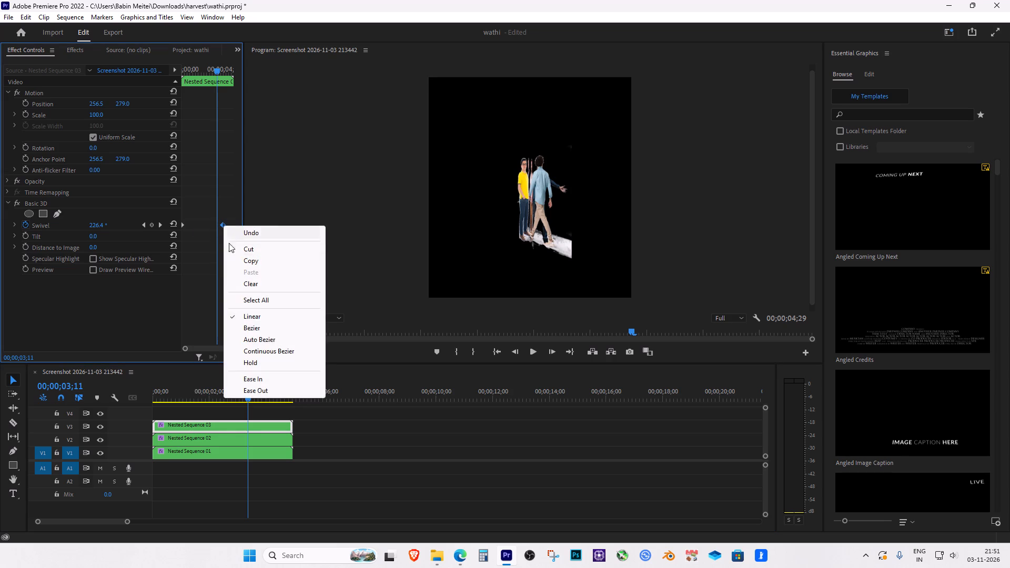
click(262, 281)
Add an ending Swivel keyframe of 88° at 00;00;03;00 on the V3 nested sequence and play the rotation from the start.
drag(225, 395, 125, 397)
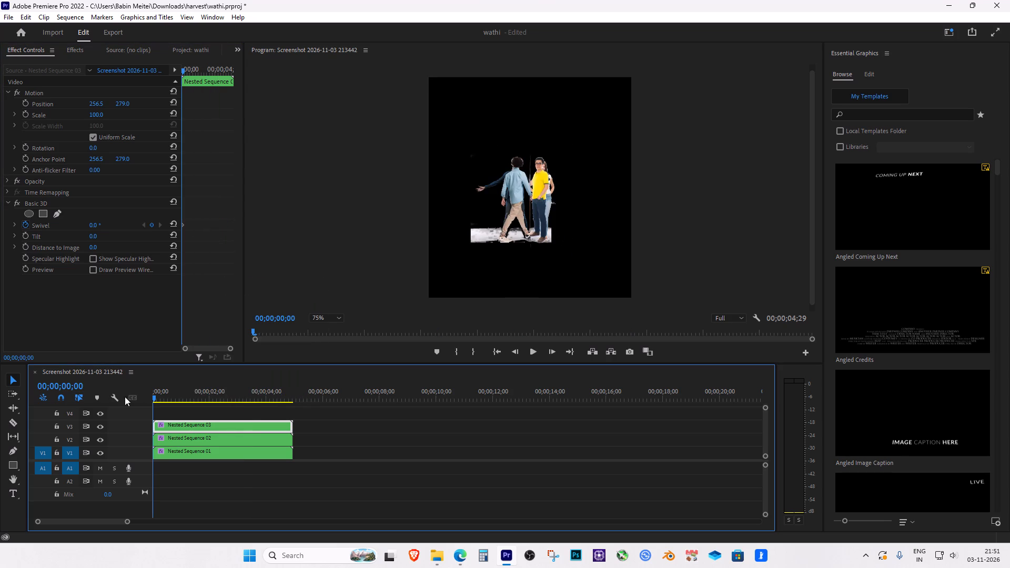
drag(125, 397, 225, 386)
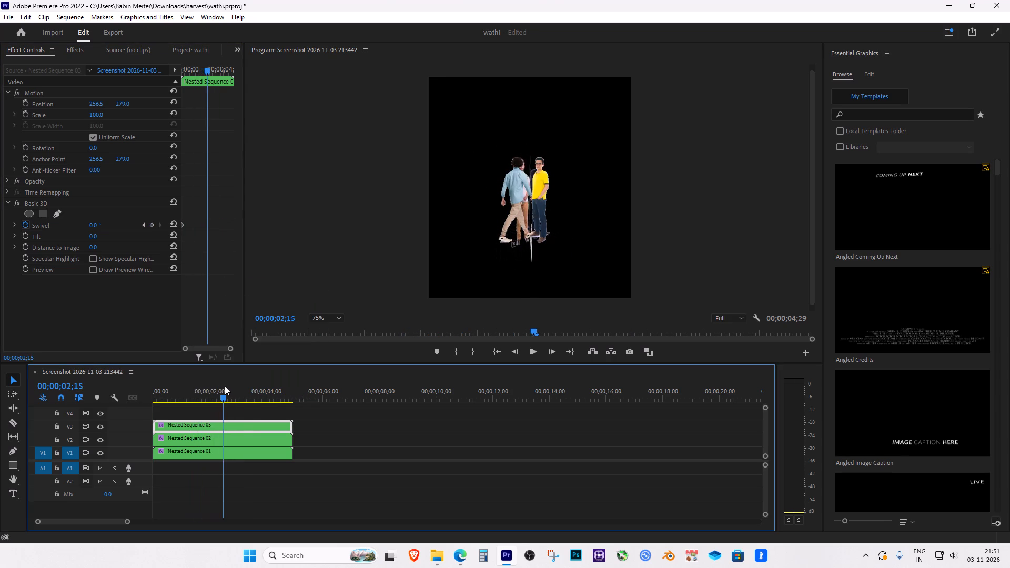
drag(225, 386, 239, 386)
drag(94, 225, 75, 227)
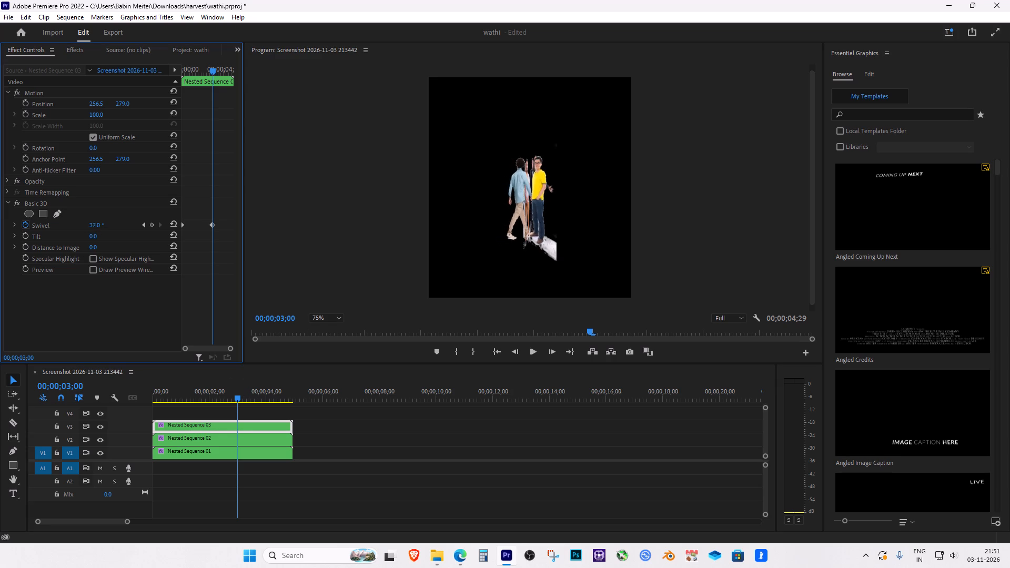
drag(75, 227, 105, 230)
drag(236, 397, 190, 393)
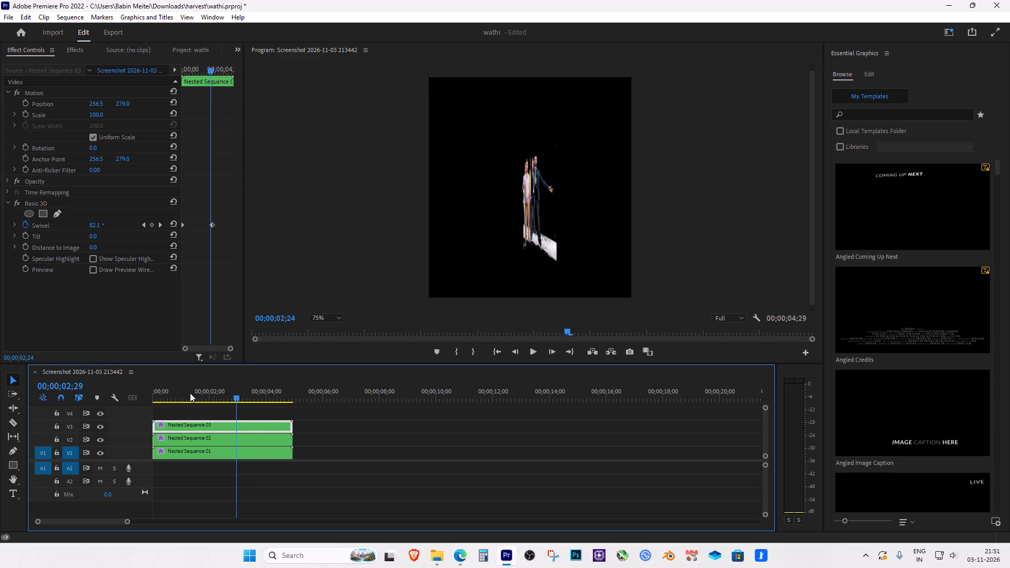
drag(190, 393, 108, 392)
key(space)
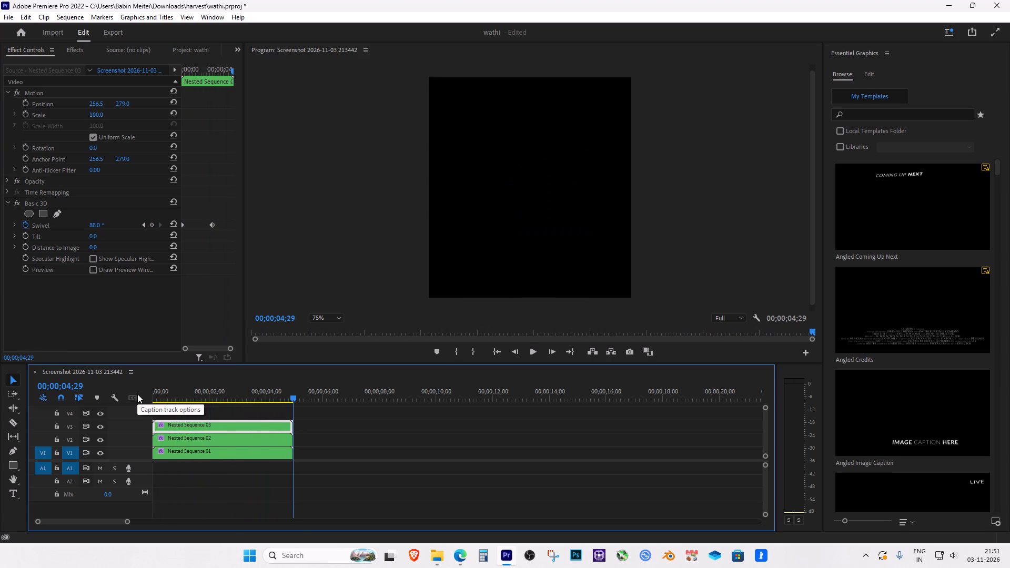
drag(199, 392, 120, 395)
key(space)
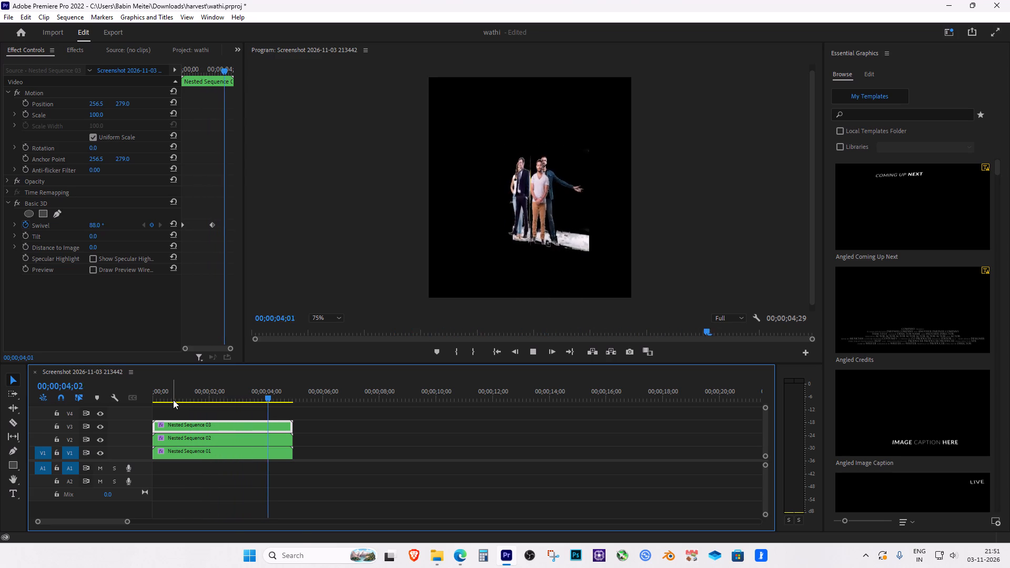
key(space)
drag(198, 398, 162, 397)
Move the V2 nested sequence's ending Swivel keyframe earlier to 00;00;02;19 and play the combined rotation from the start.
click(194, 438)
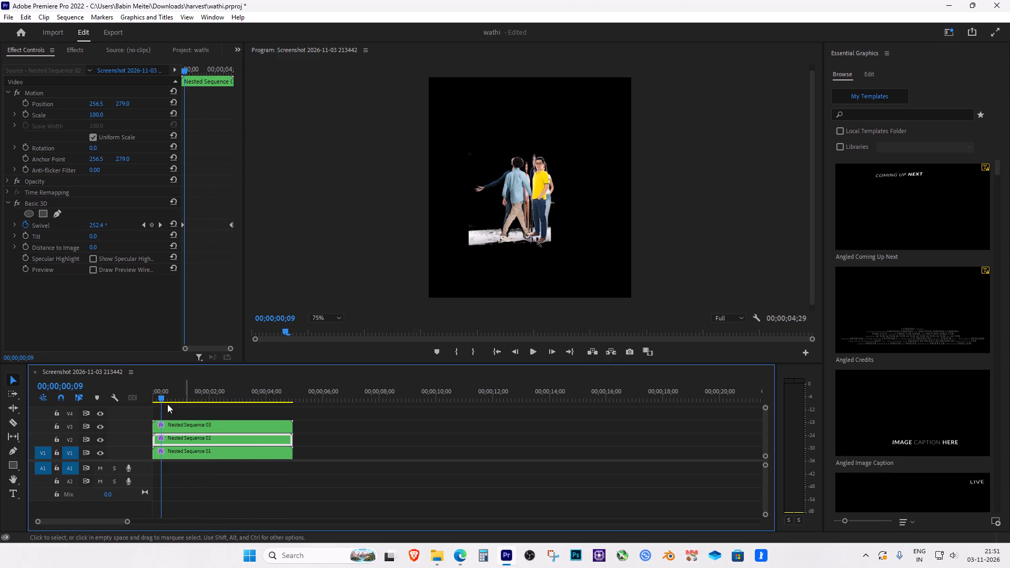
drag(161, 398, 187, 400)
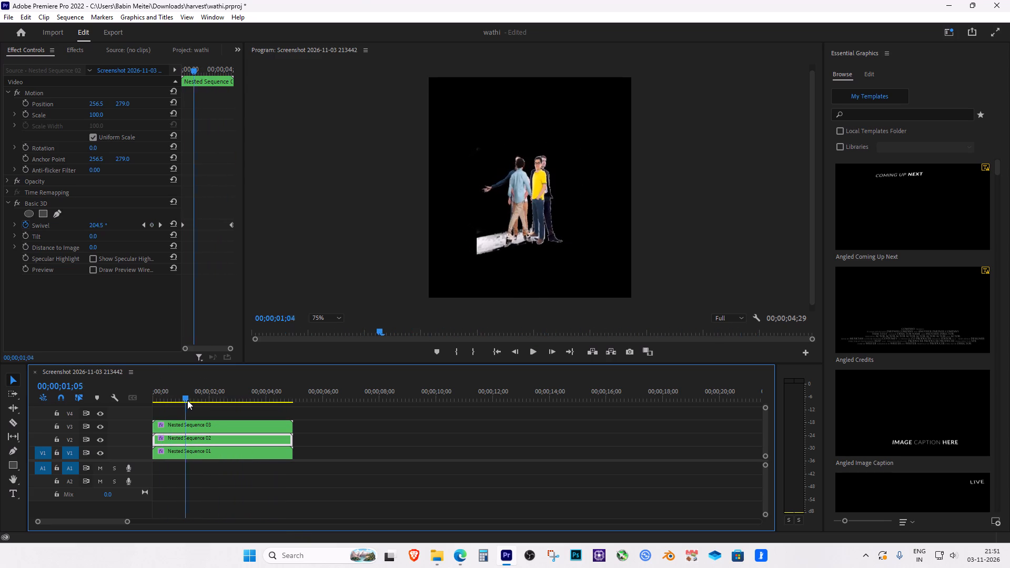
drag(187, 400, 215, 401)
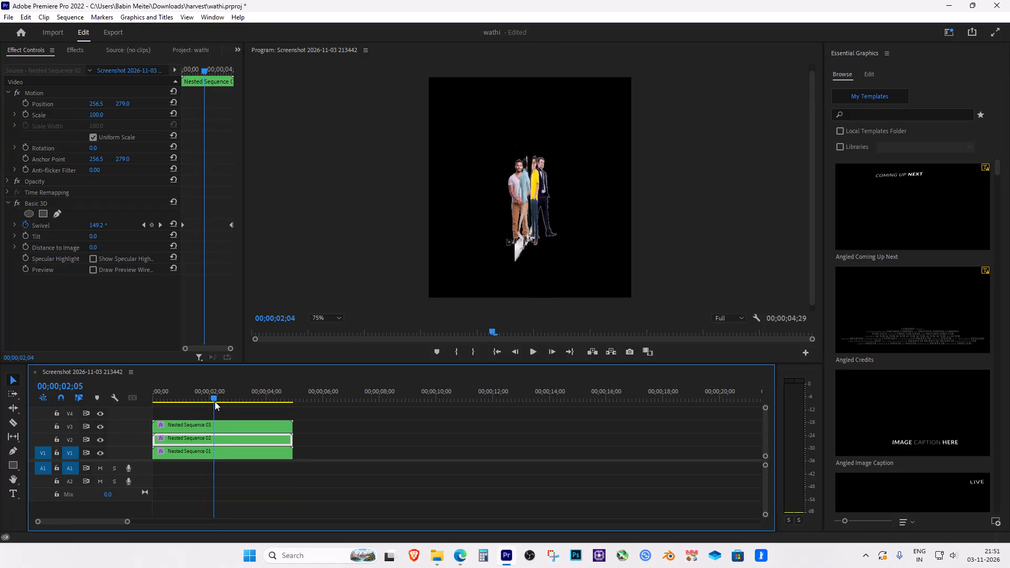
drag(215, 401, 230, 404)
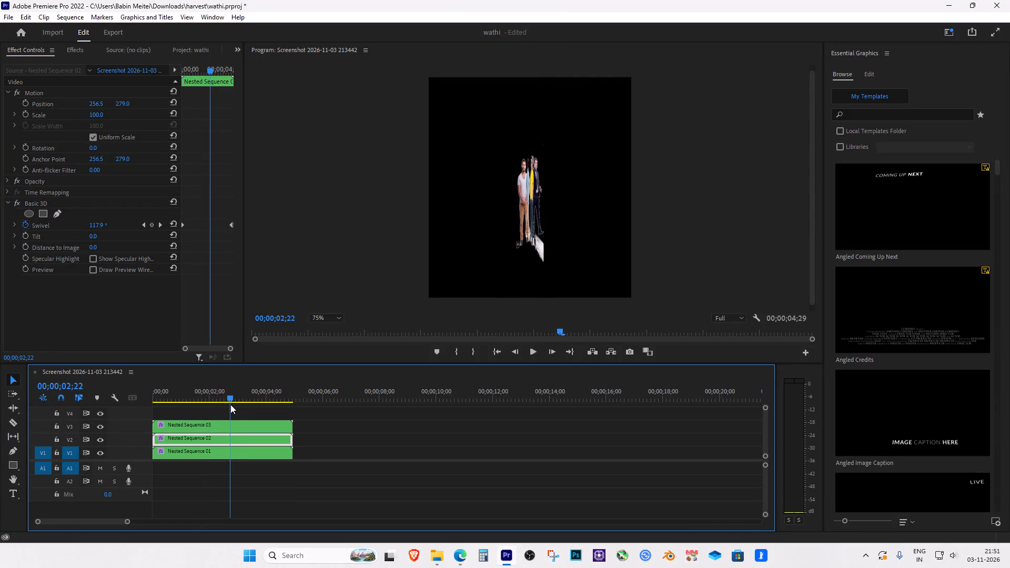
drag(230, 404, 228, 404)
click(231, 227)
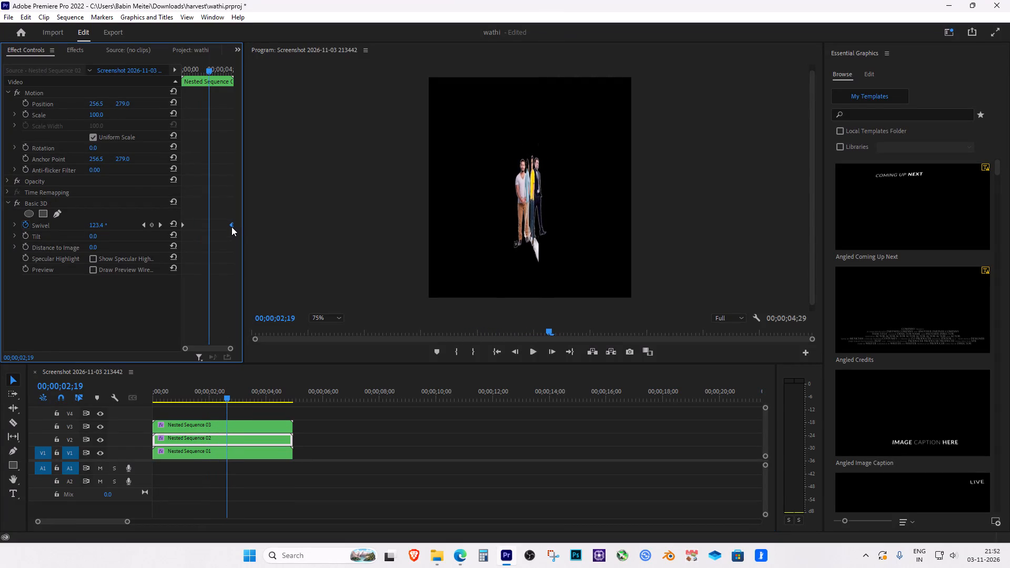
drag(231, 227, 209, 228)
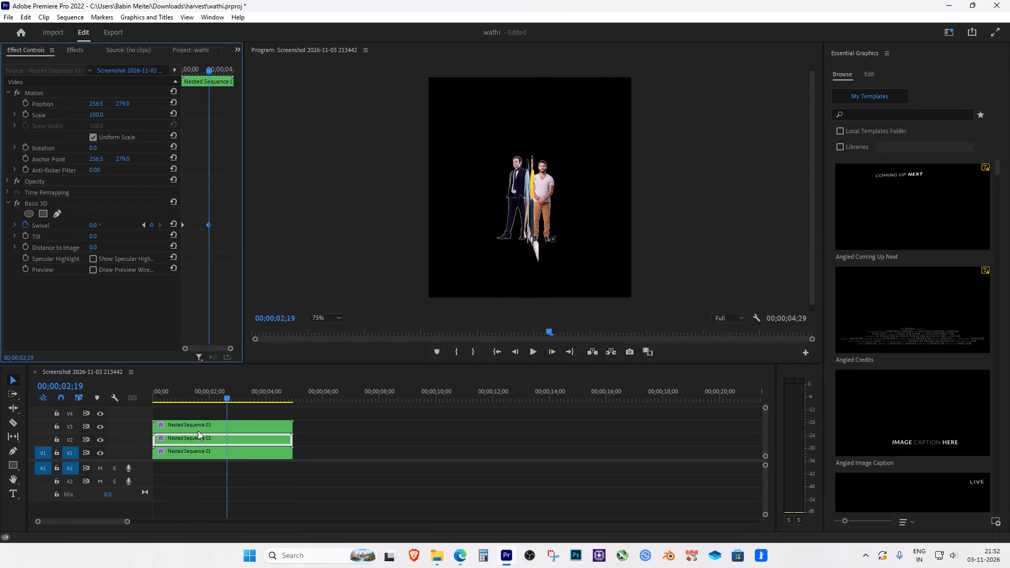
drag(218, 391, 98, 395)
key(space)
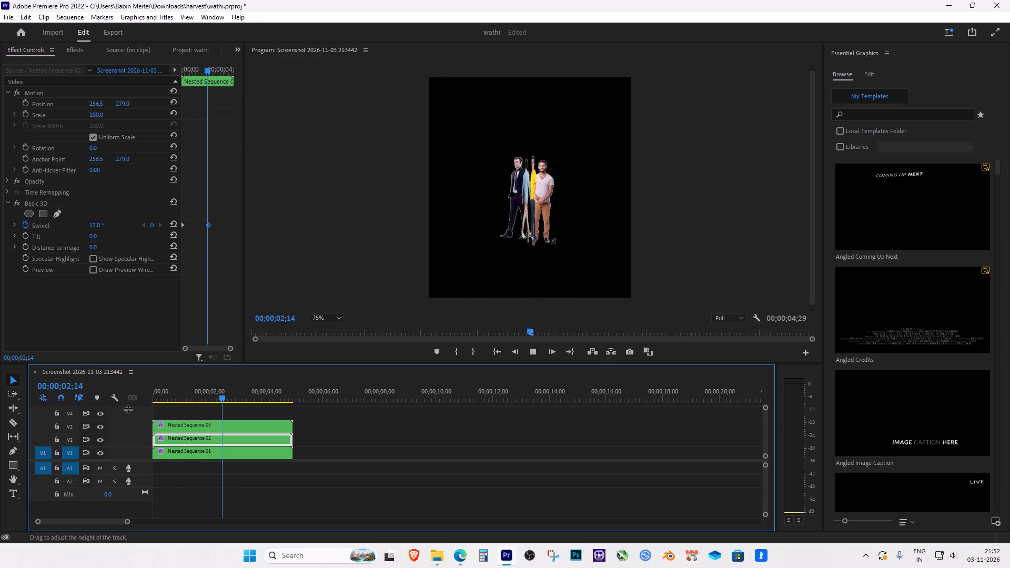
key(space)
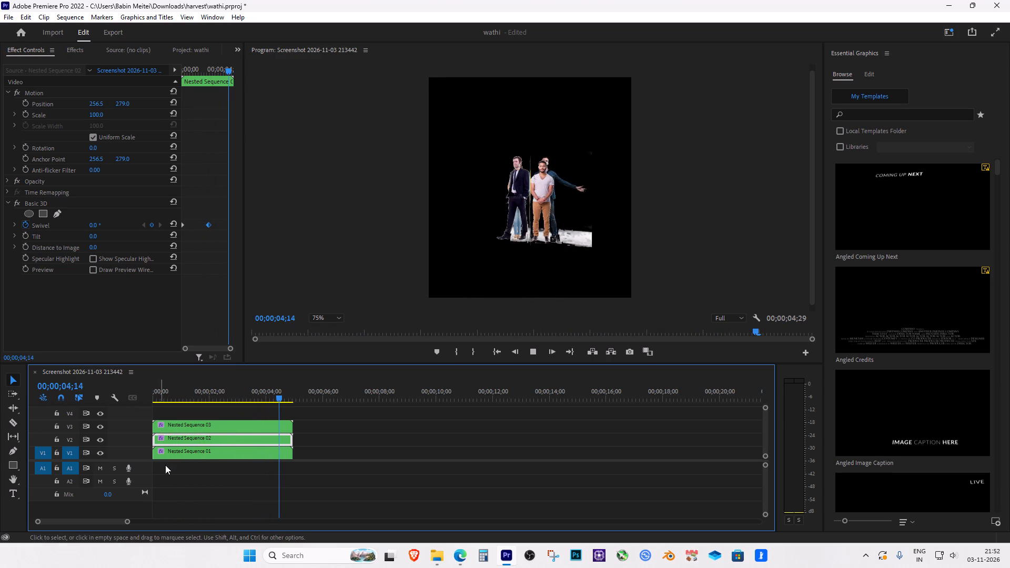
key(space)
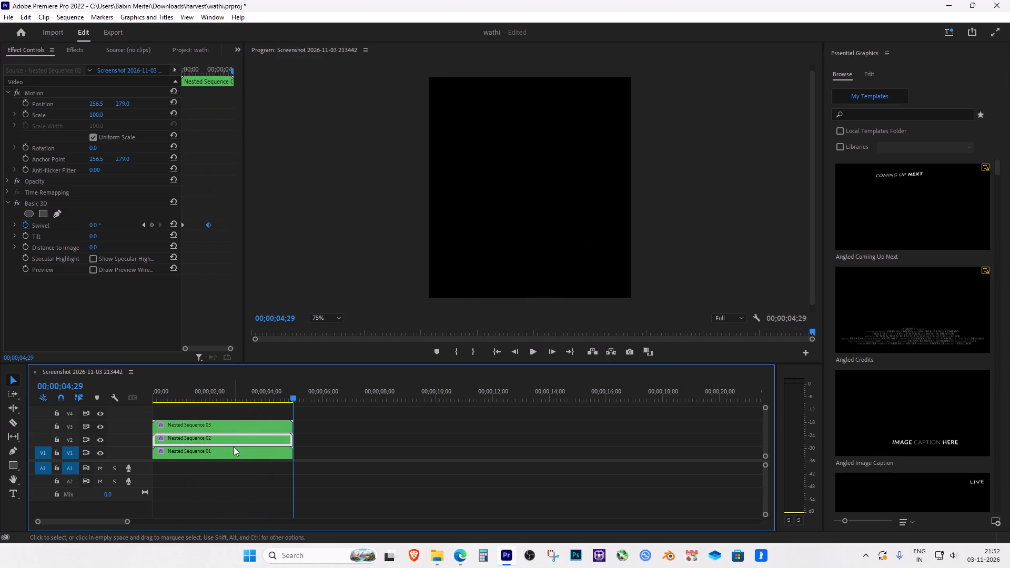
drag(228, 397, 204, 399)
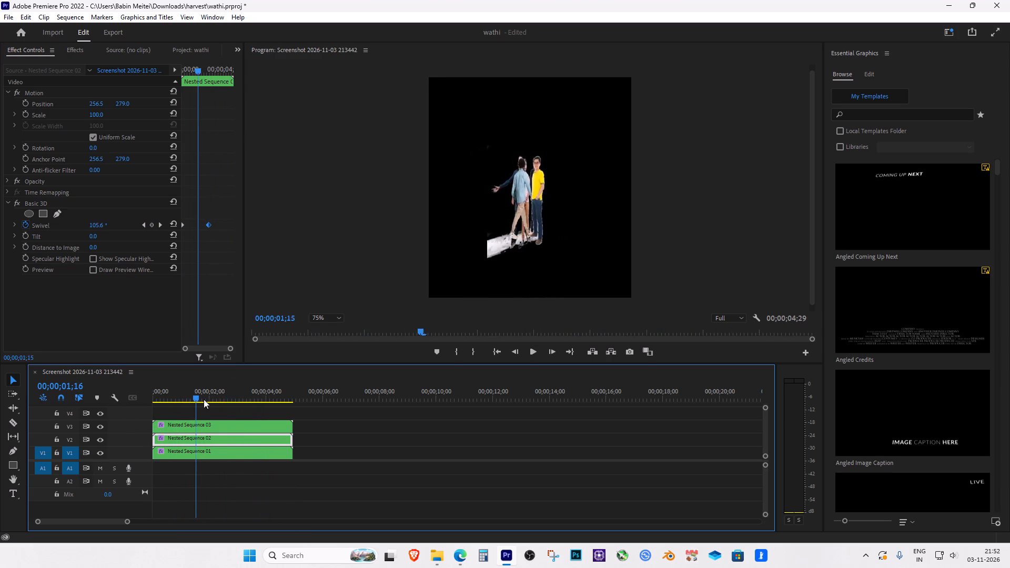
Scrub through the rest of the composite past the clips' end to 00;00;06;00 to preview the rotation.
drag(204, 399, 324, 396)
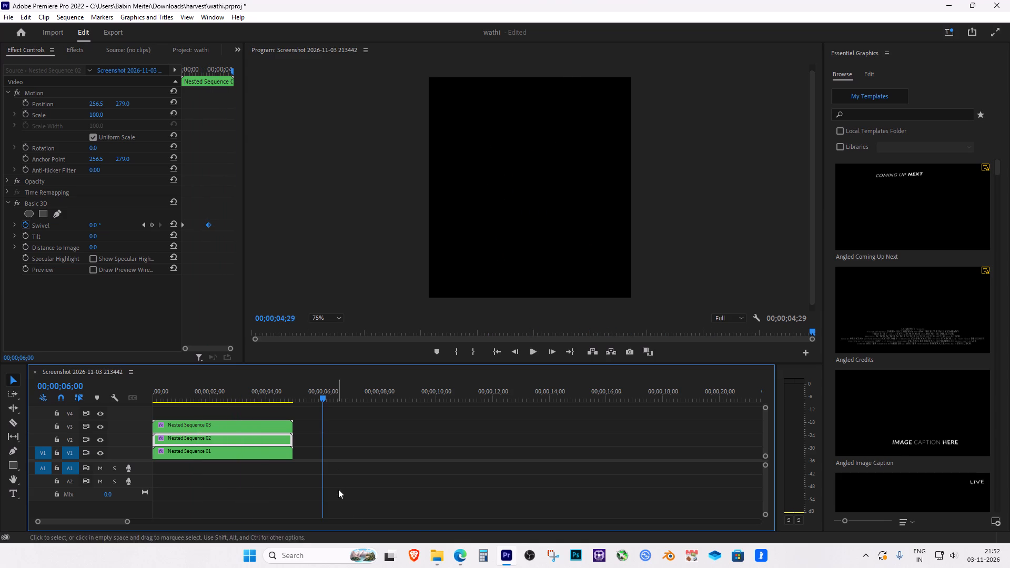
Switch to Microsoft Edge and close the two Bing stock-image search pages, keeping only Pinterest open.
click(459, 557)
scroll(372, 380, down, 1)
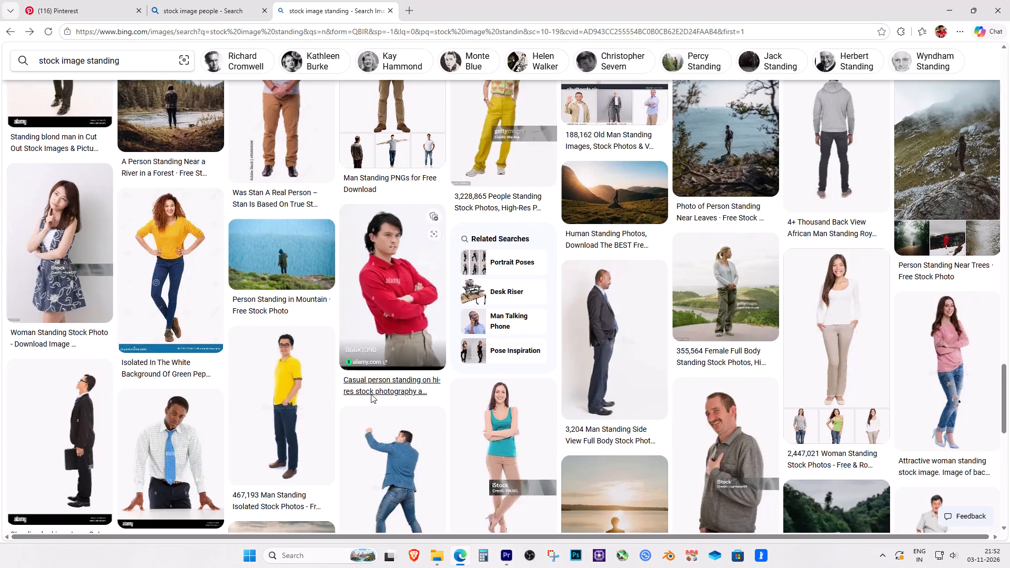
click(390, 8)
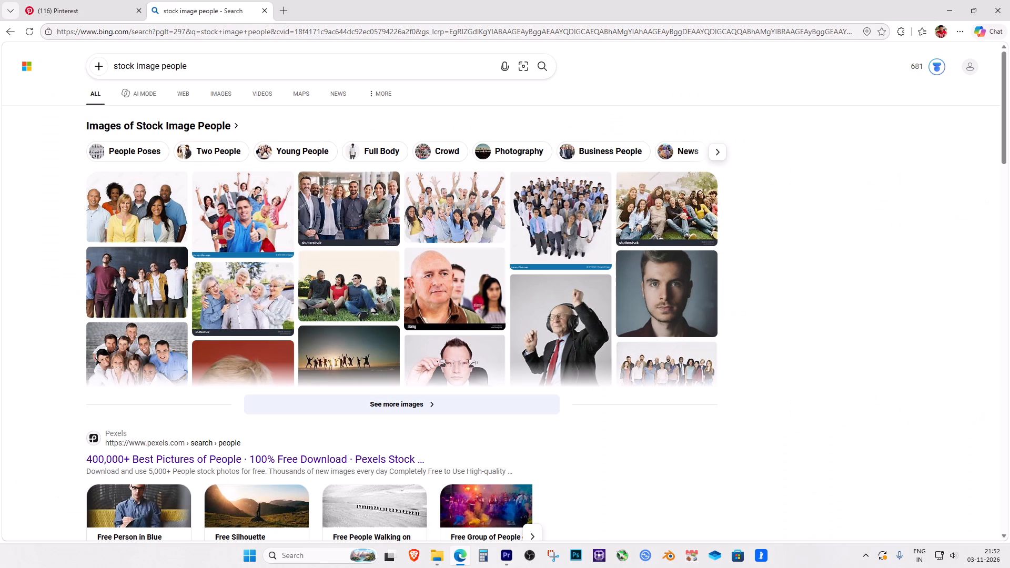
click(267, 7)
Skim the Pinterest home feed, return to its start and reload it for a fresh set of pins.
scroll(485, 217, down, 2)
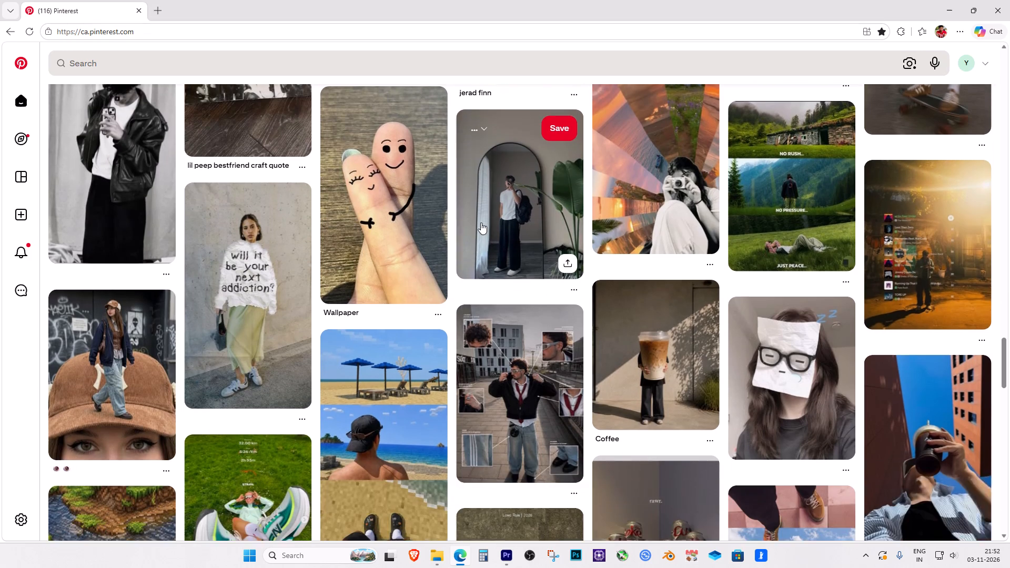
scroll(481, 222, down, 5)
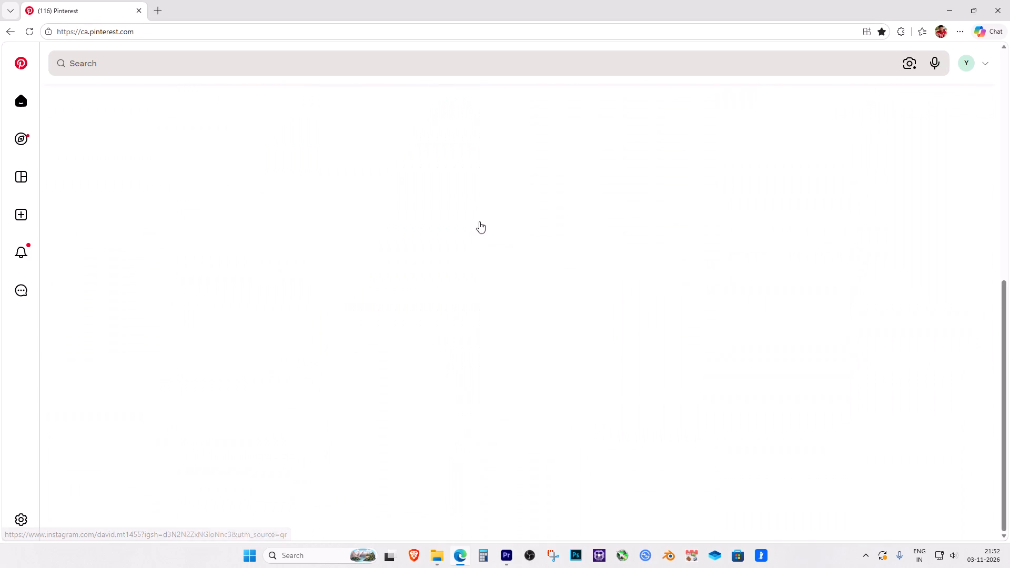
scroll(479, 221, down, 2)
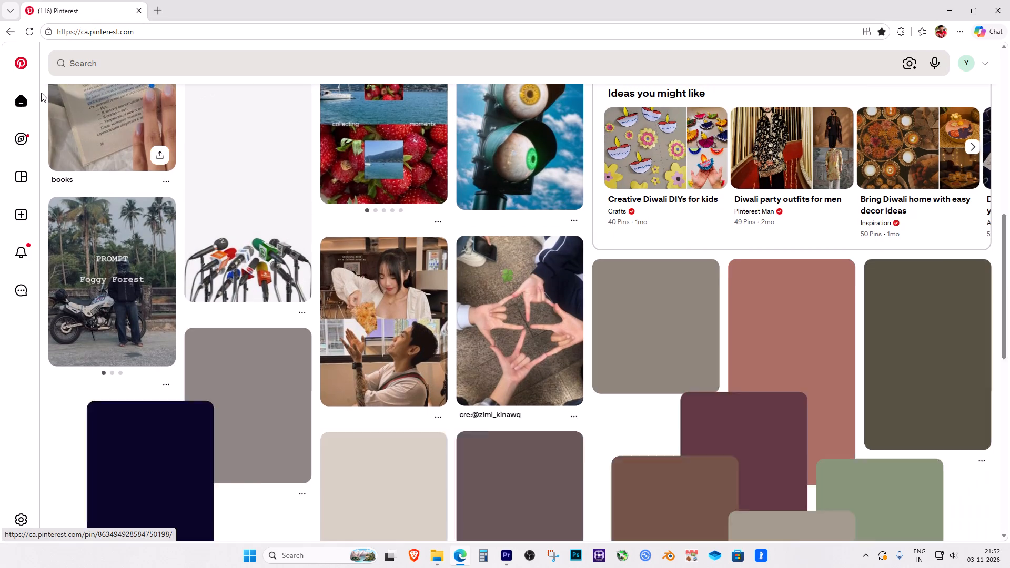
click(22, 95)
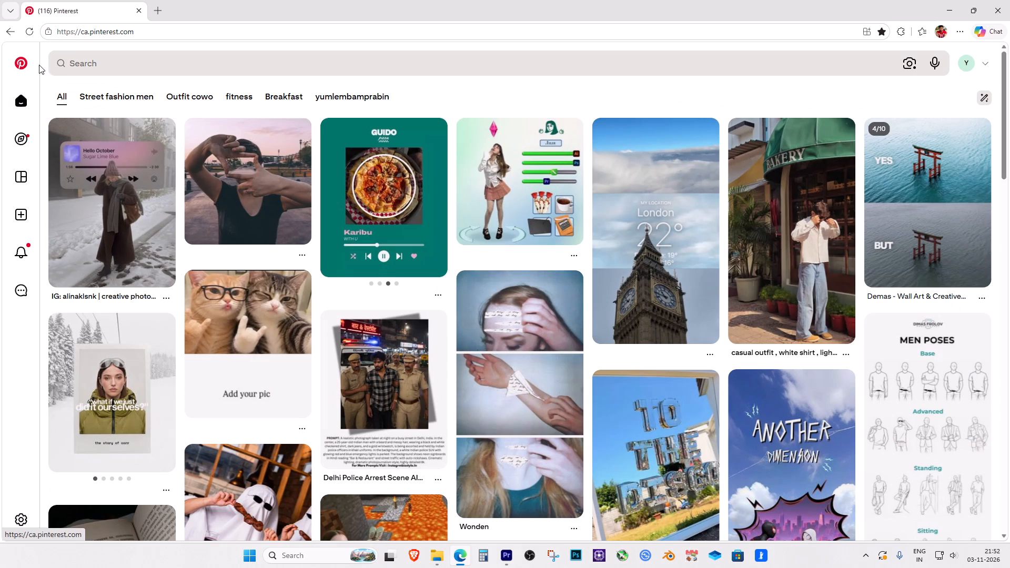
click(27, 32)
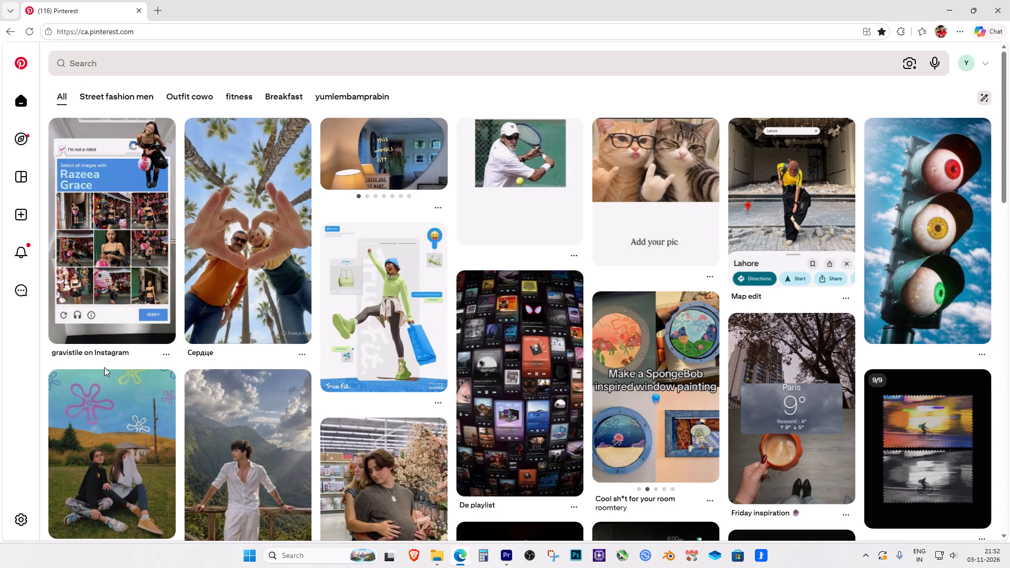
Look through the reloaded Pinterest home feed for creative photo, collage and video-edit ideas.
scroll(104, 367, down, 5)
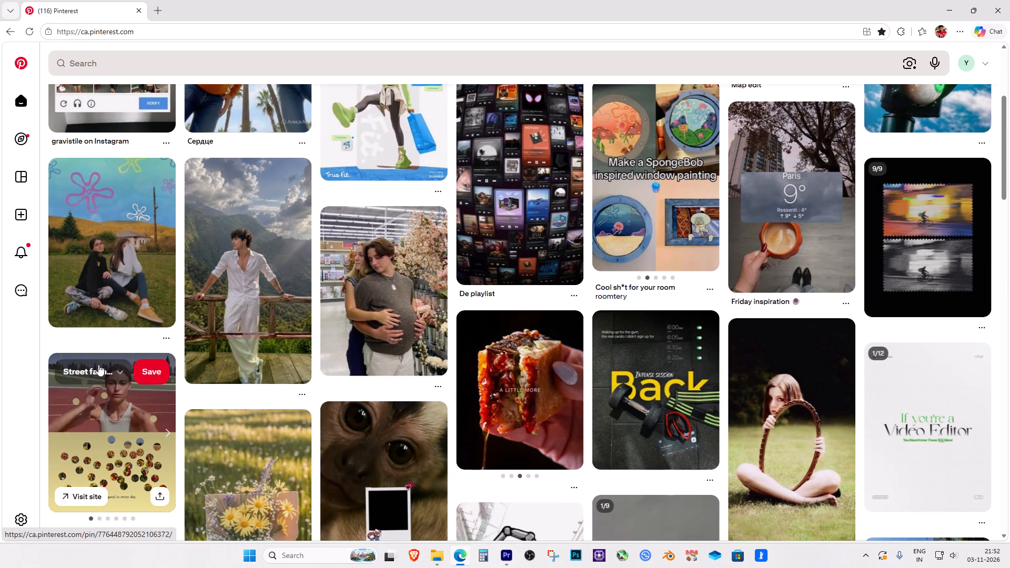
scroll(98, 364, down, 3)
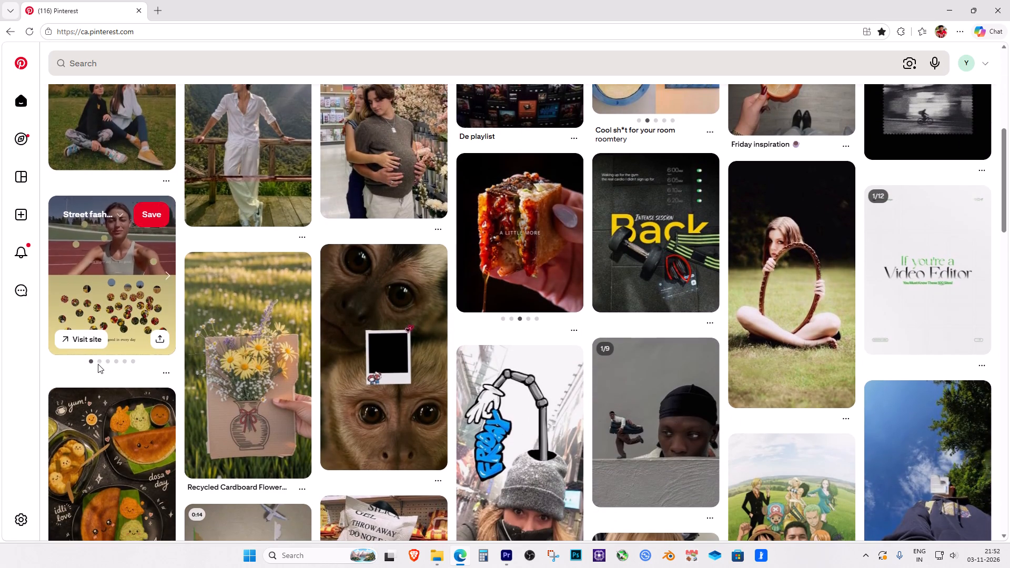
scroll(98, 364, down, 3)
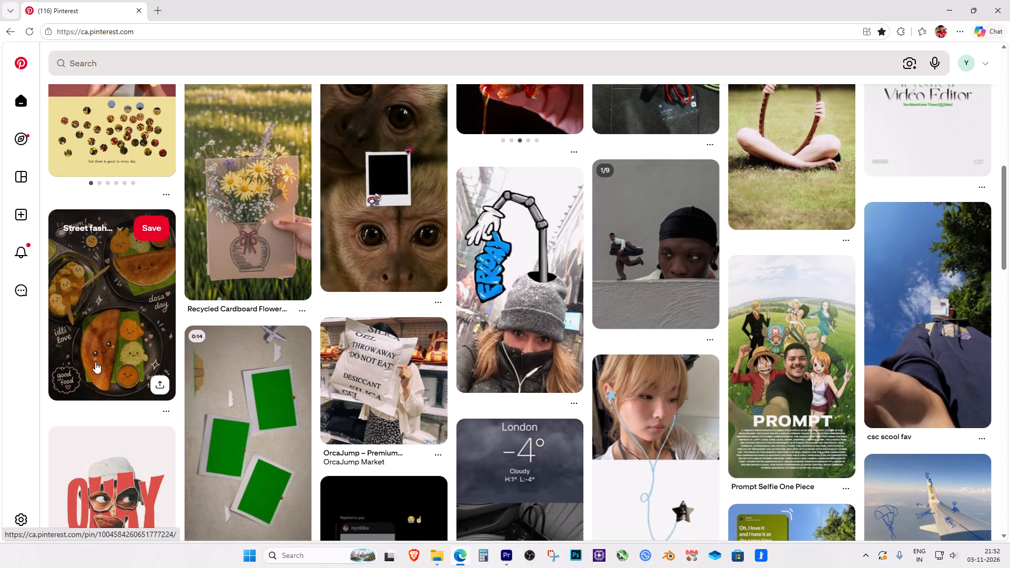
scroll(95, 362, down, 4)
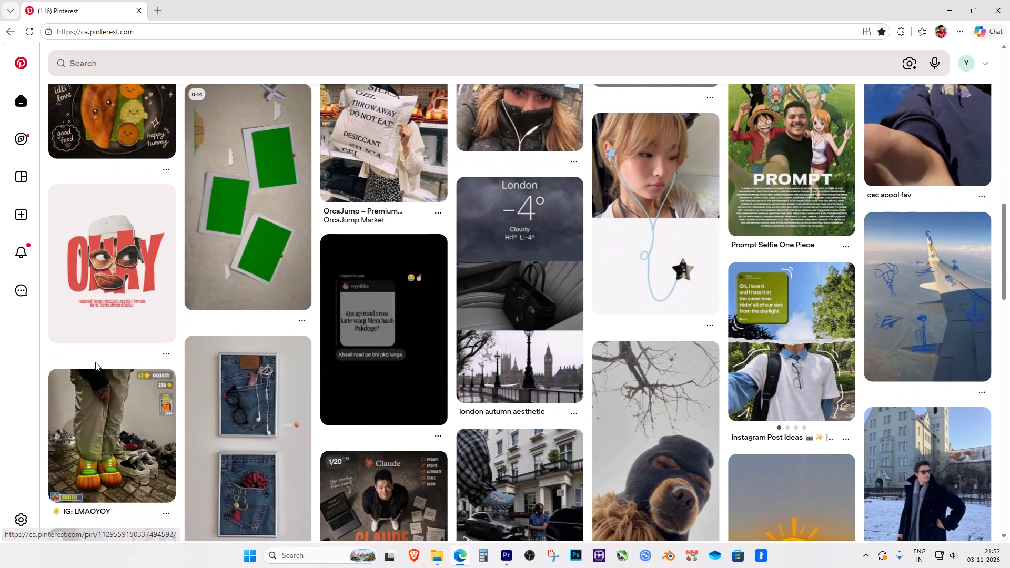
scroll(95, 362, down, 2)
scroll(95, 362, up, 5)
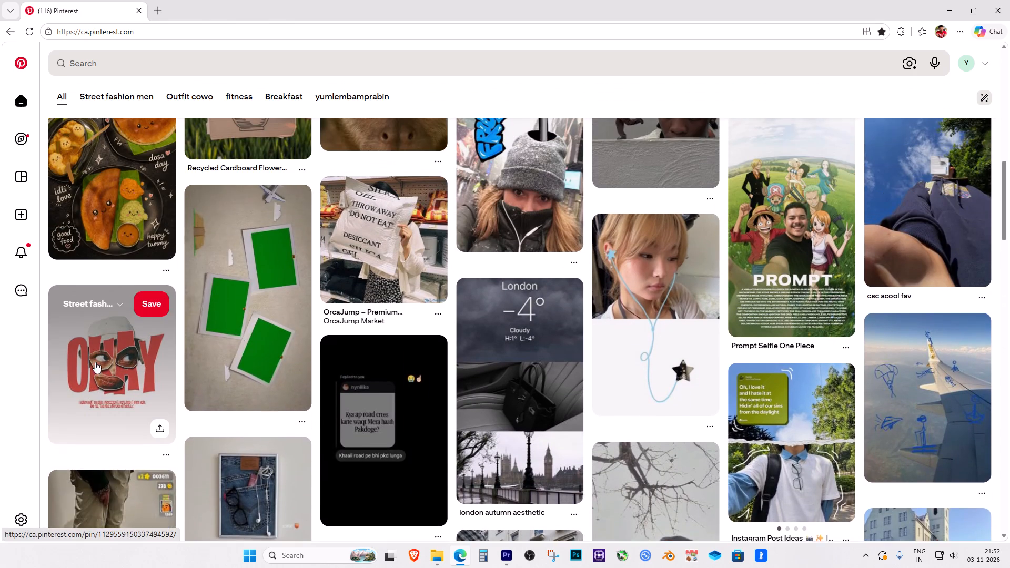
scroll(95, 362, down, 9)
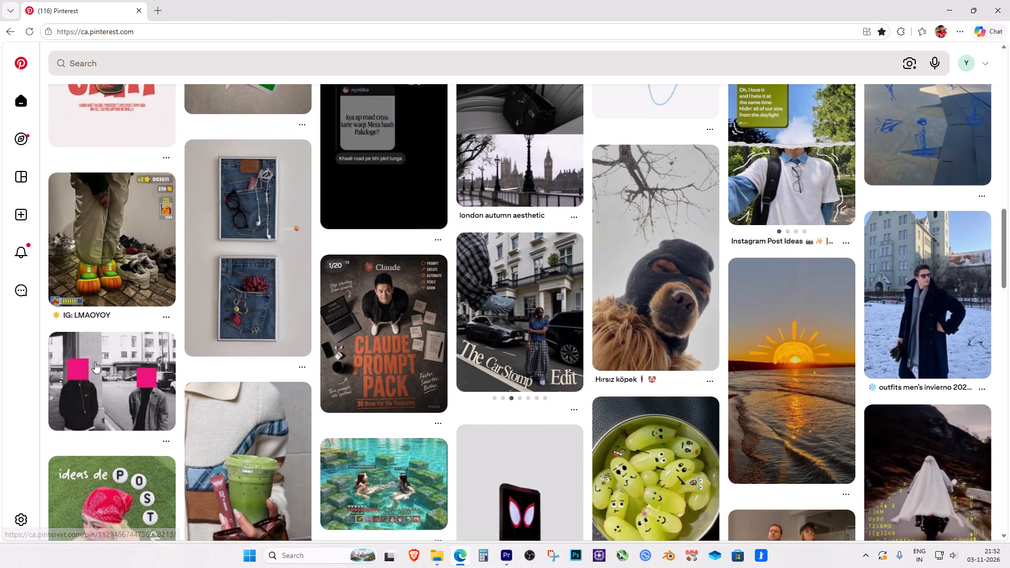
scroll(95, 362, down, 2)
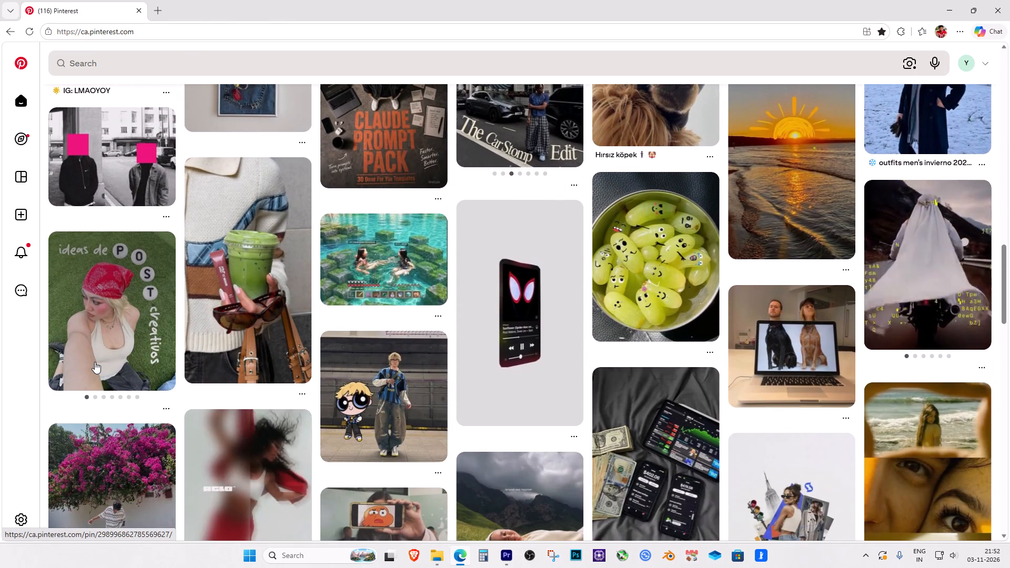
scroll(95, 362, down, 3)
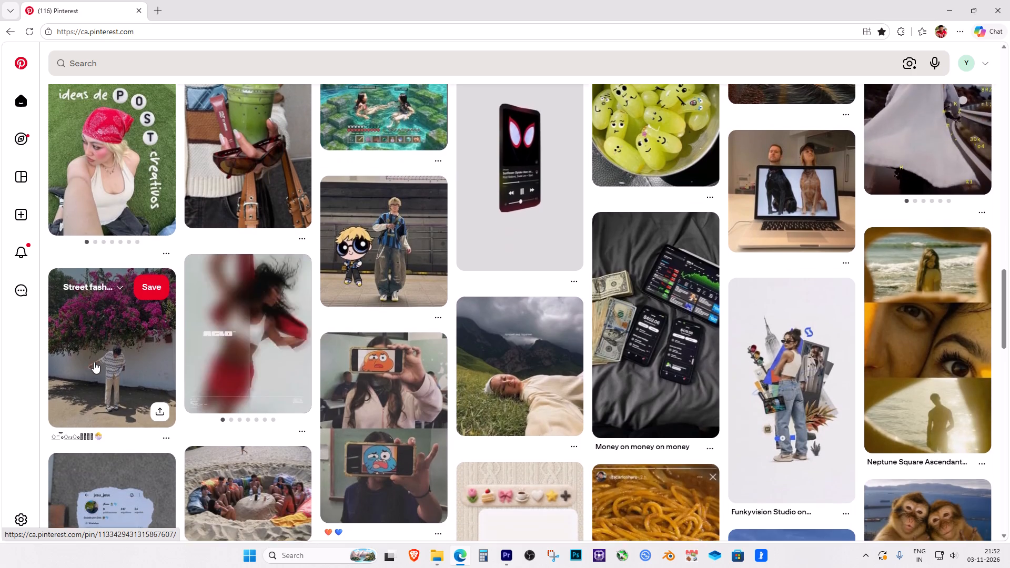
scroll(94, 363, down, 4)
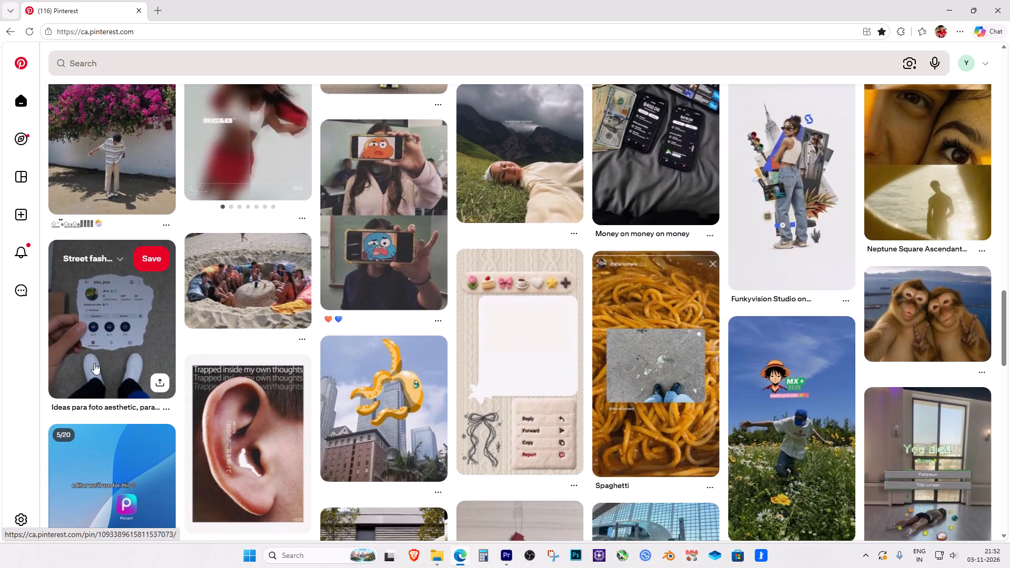
scroll(94, 363, down, 6)
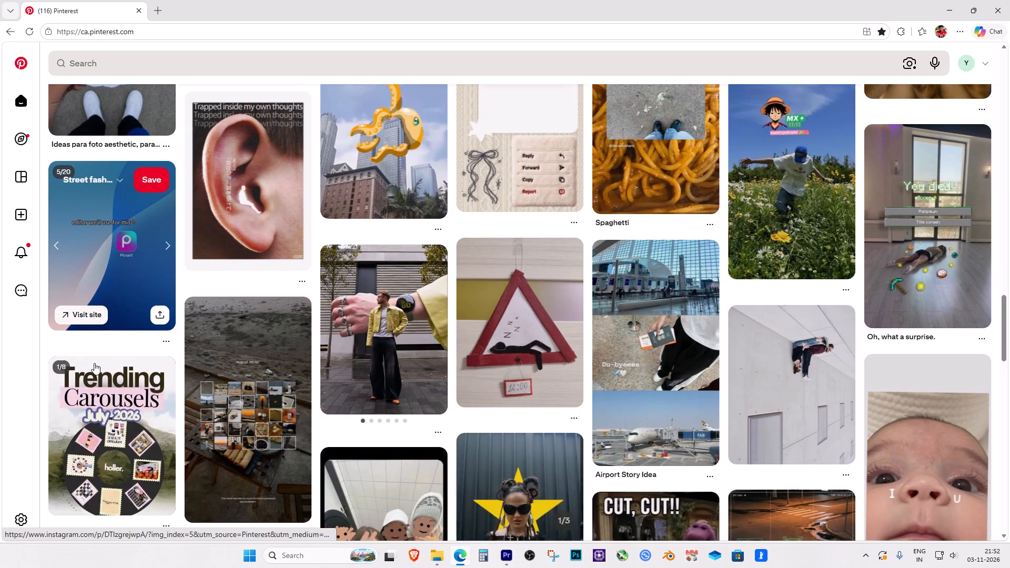
scroll(94, 363, down, 4)
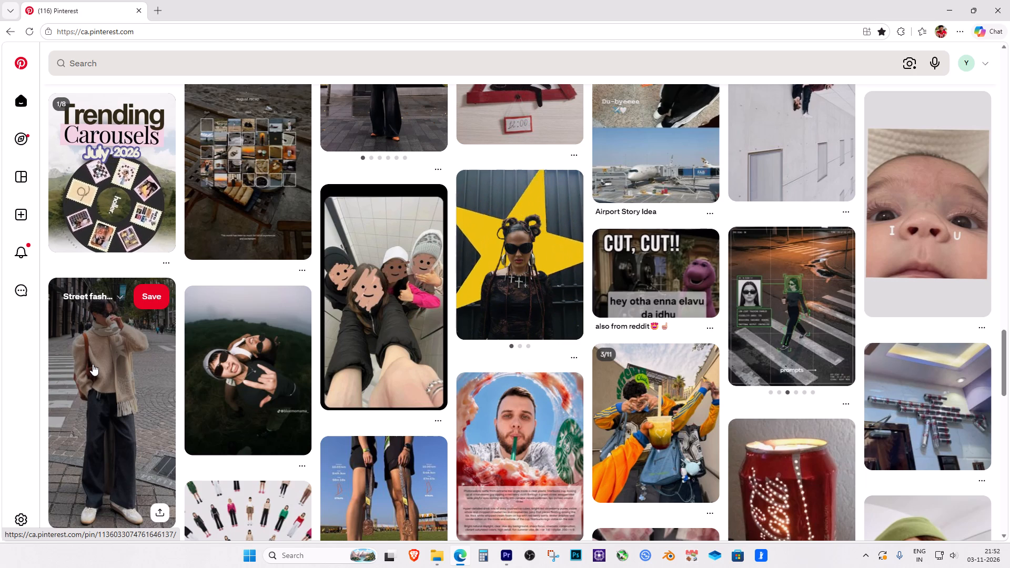
scroll(93, 364, down, 5)
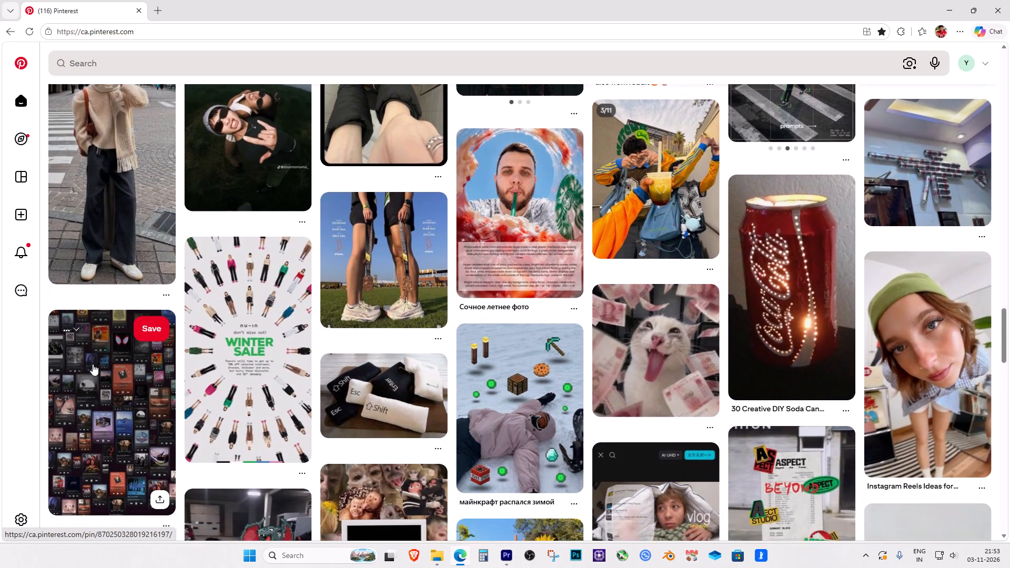
scroll(93, 364, down, 7)
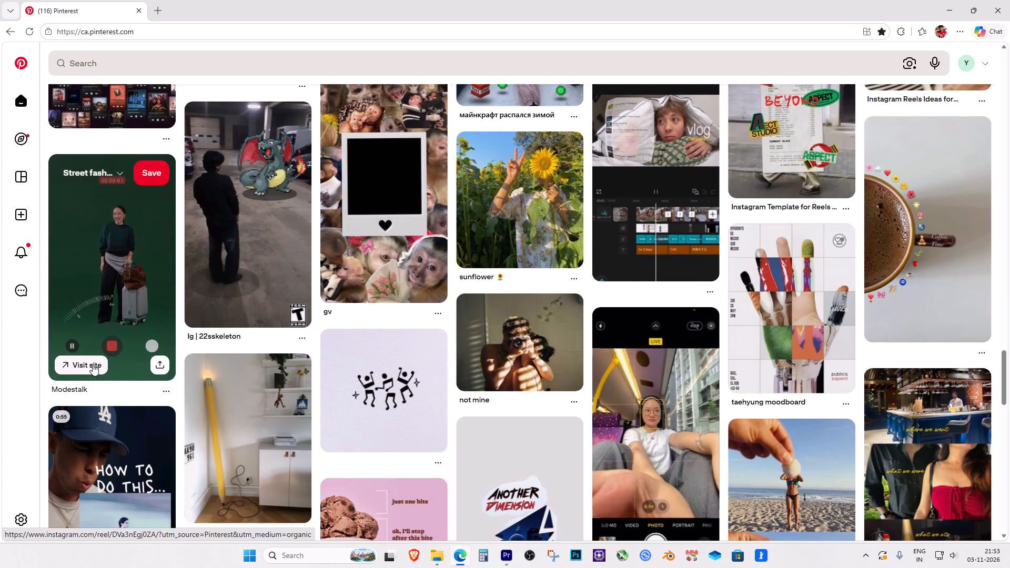
scroll(93, 364, down, 4)
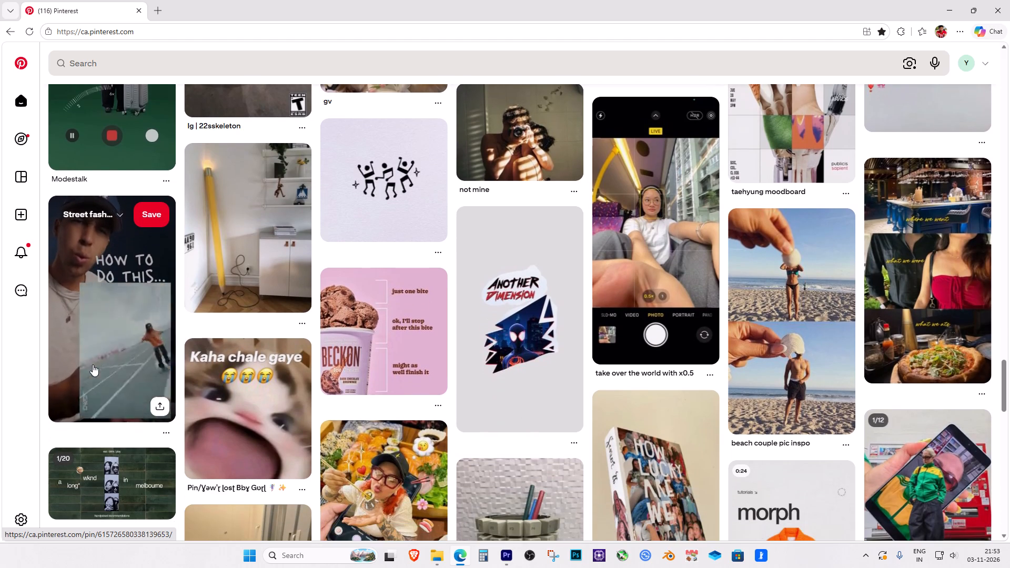
scroll(92, 364, down, 4)
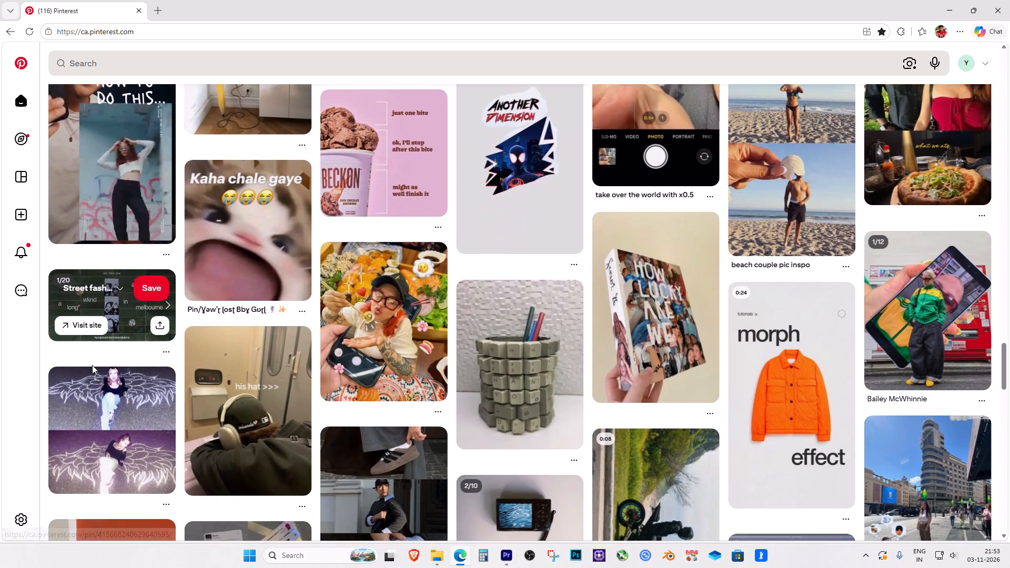
scroll(92, 365, down, 6)
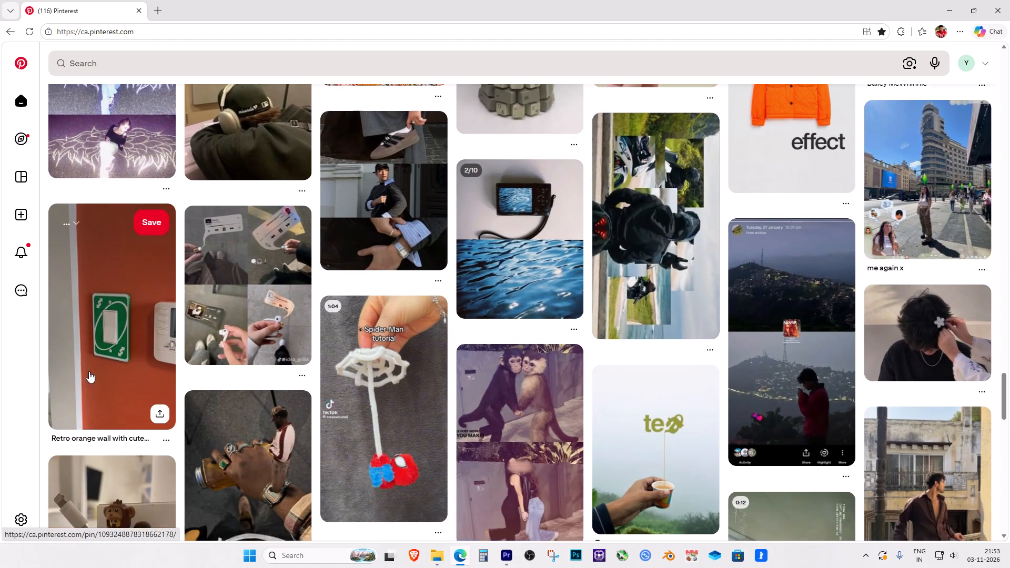
scroll(89, 371, down, 4)
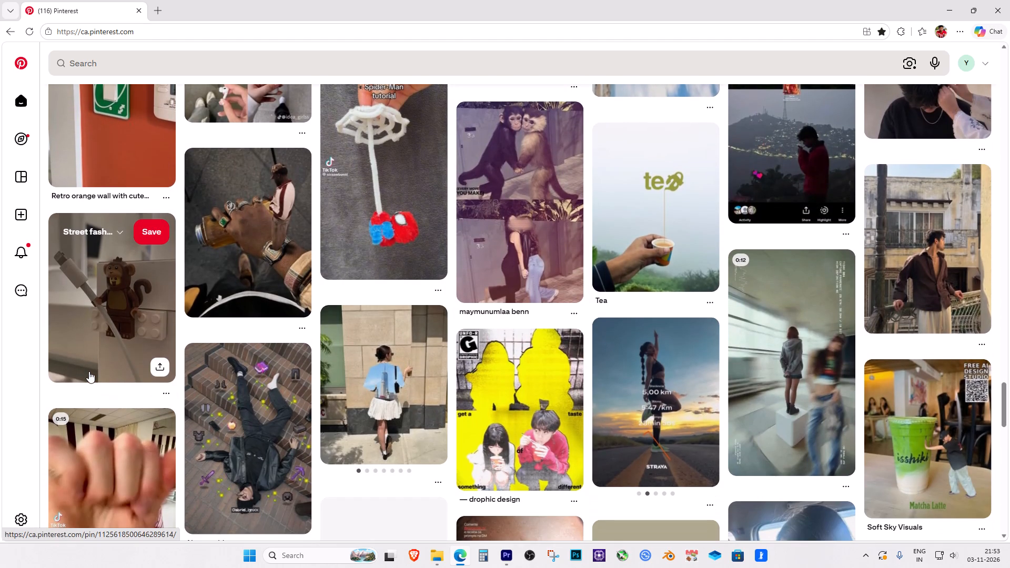
scroll(89, 371, down, 1)
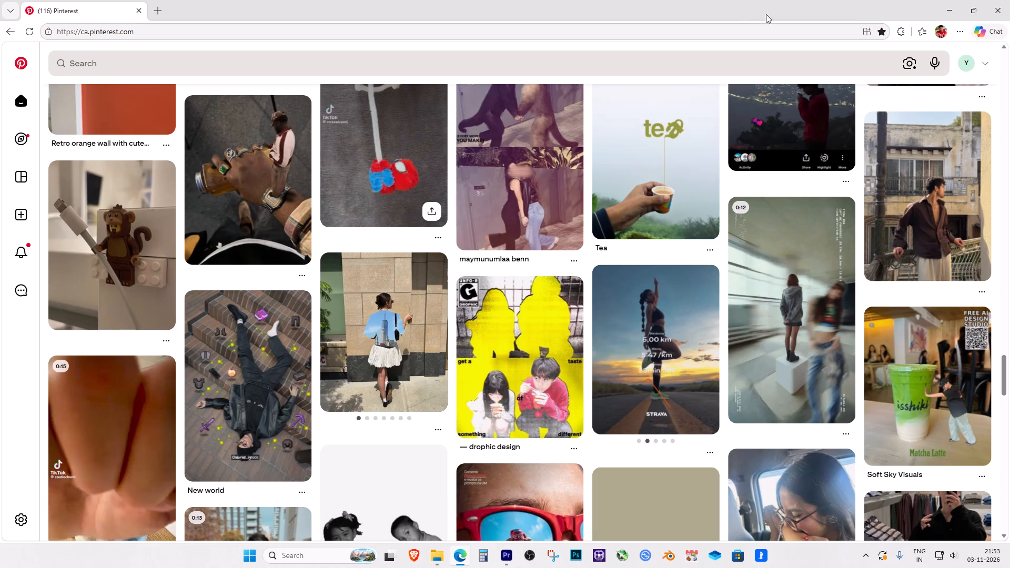
Close the Edge browser, Premiere Pro and the This PC window to get back to the desktop.
click(1009, 0)
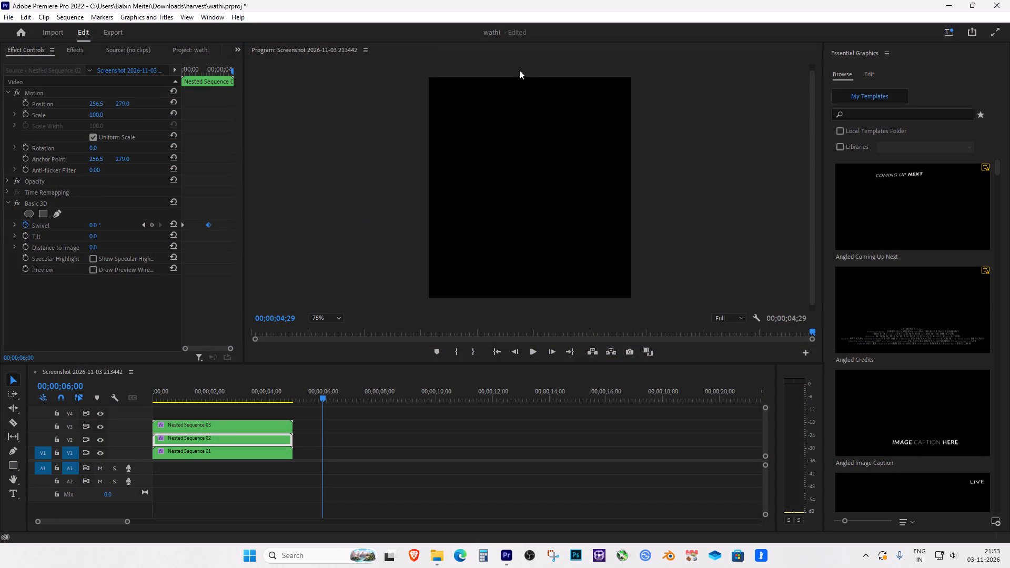
click(1009, 0)
click(506, 281)
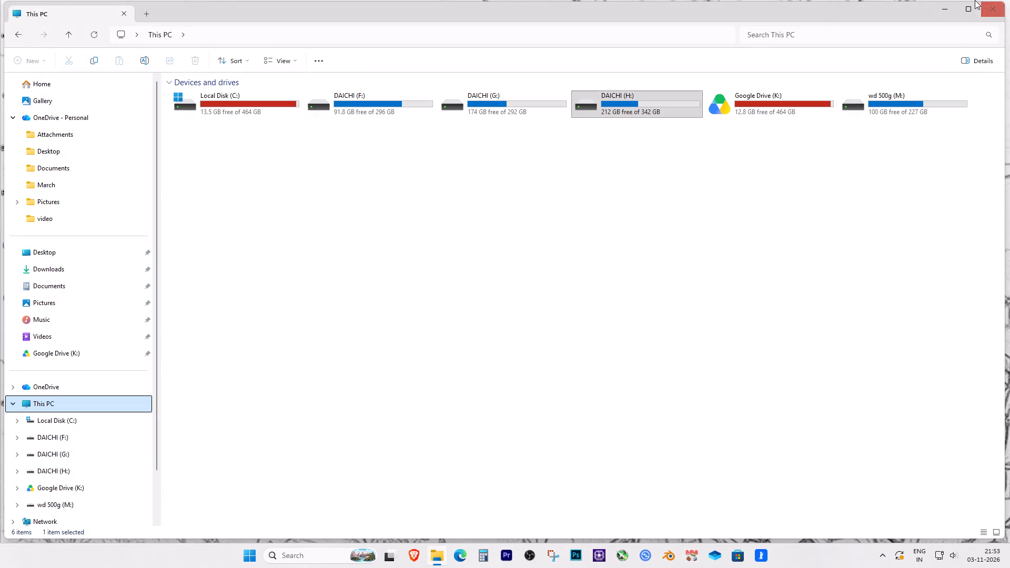
click(991, 7)
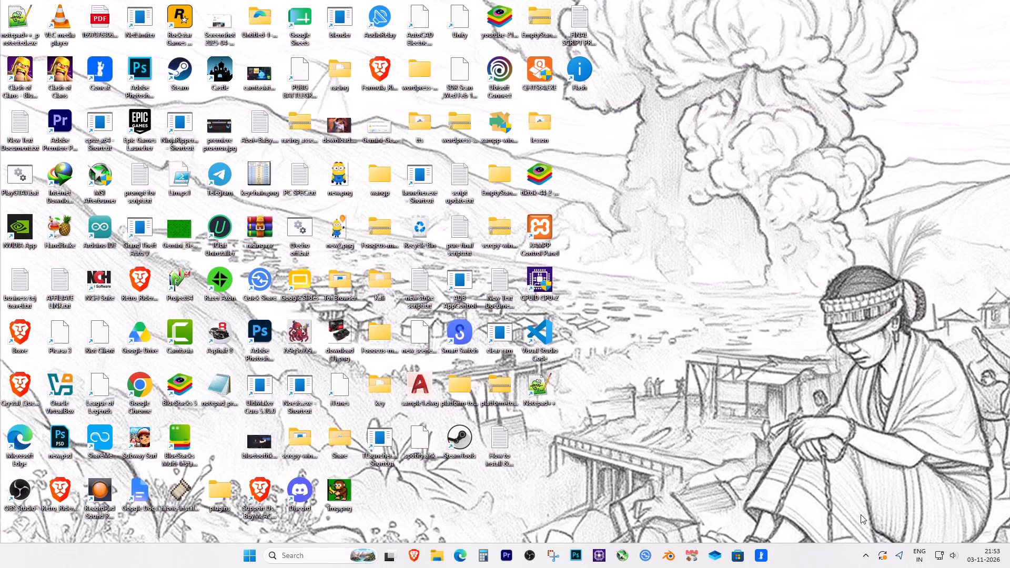
Show the hidden background app icons in the system tray.
click(863, 554)
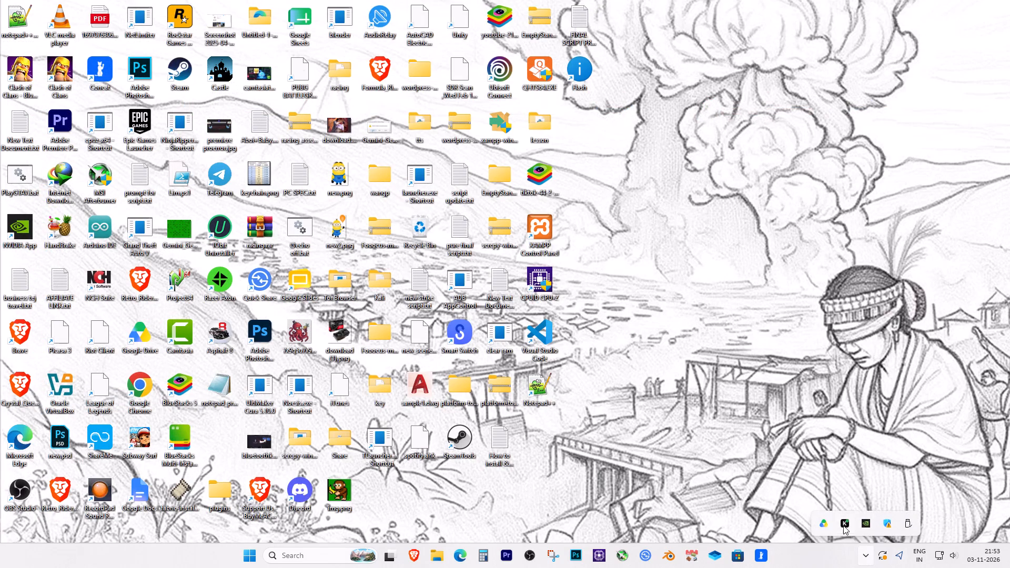
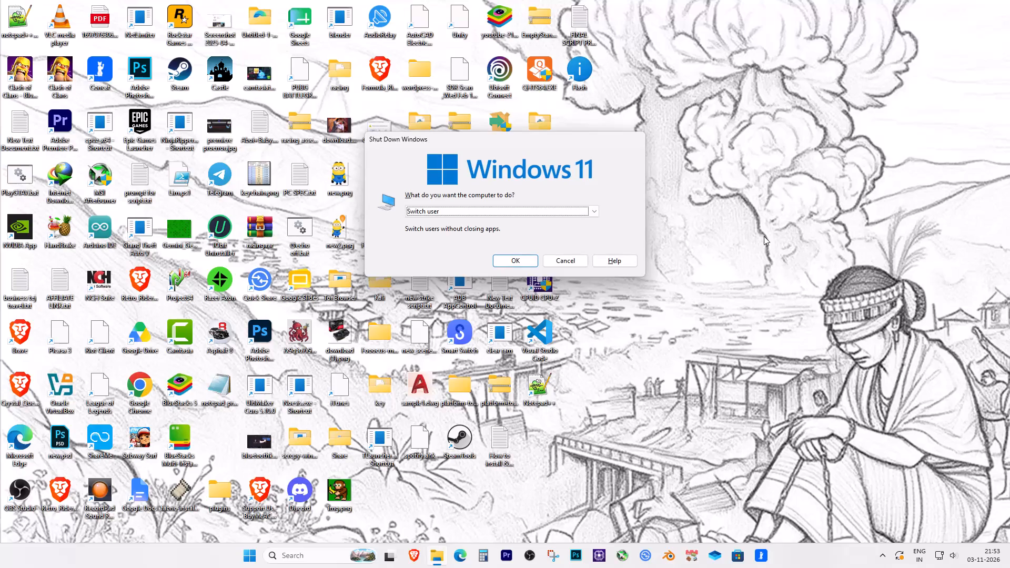
Set the action in the Shut Down Windows dialog to Shut down.
key(Down)
key(Down)
key(Down)
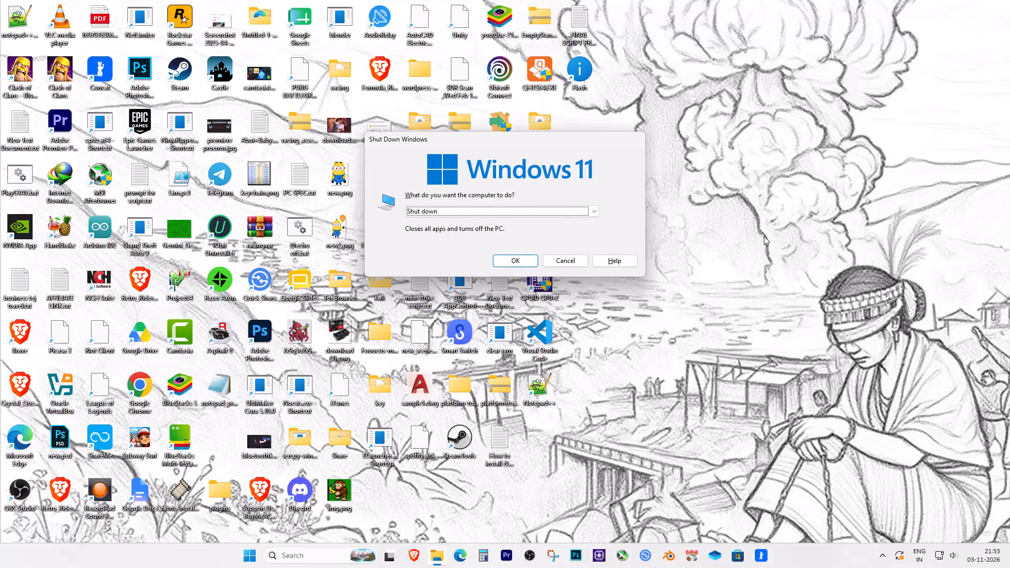